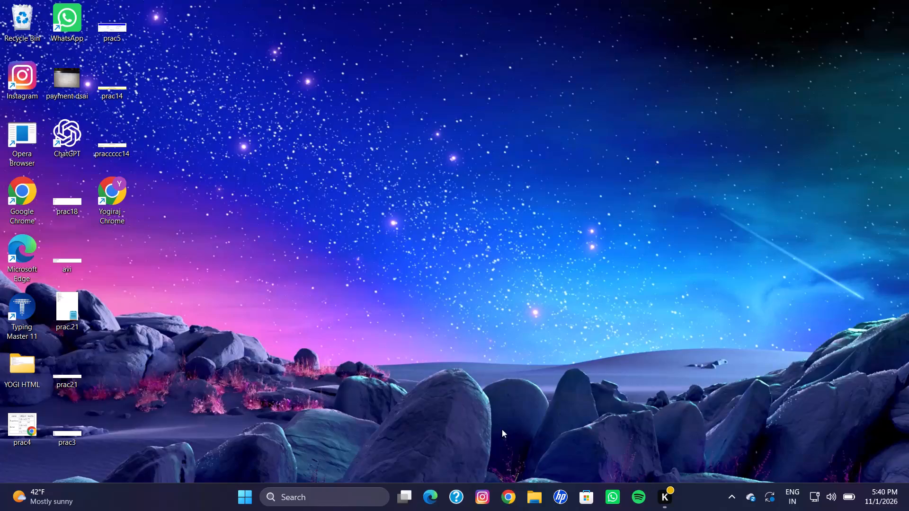
# Launch Excel and open the recent workbook "215. BlinkIt Data (HomeKart Supplies)".
pyautogui.click(355, 503)
pyautogui.press('e')
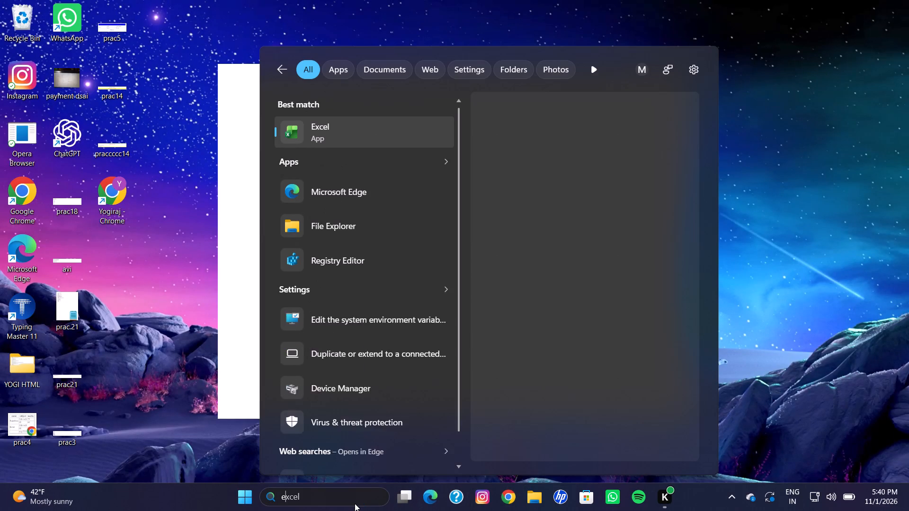
pyautogui.click(377, 138)
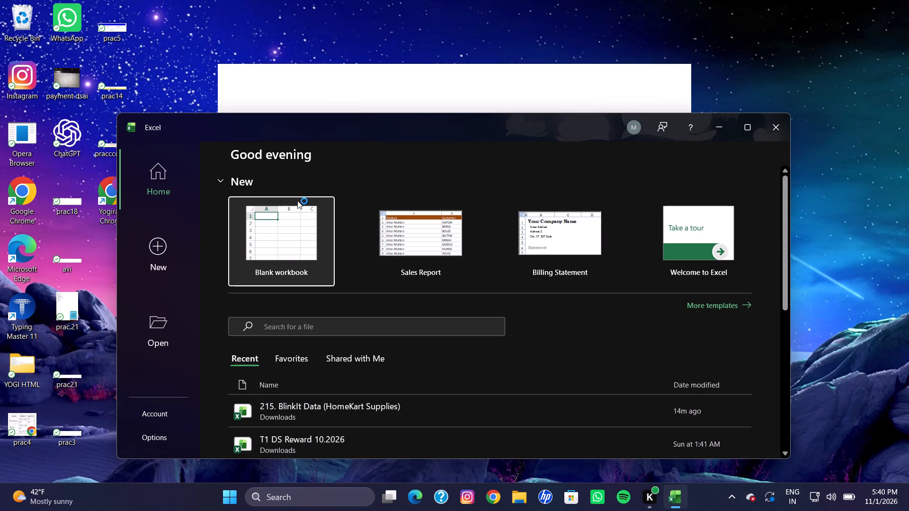
pyautogui.click(749, 132)
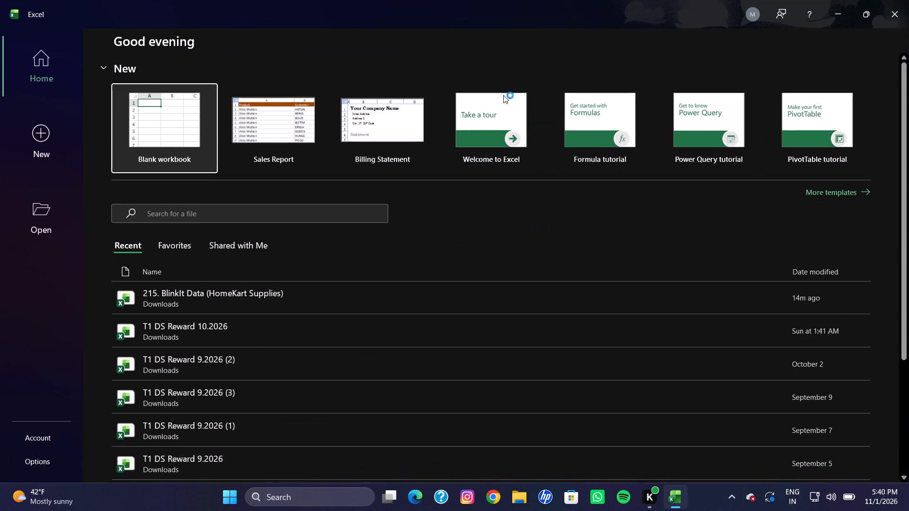
pyautogui.click(262, 288)
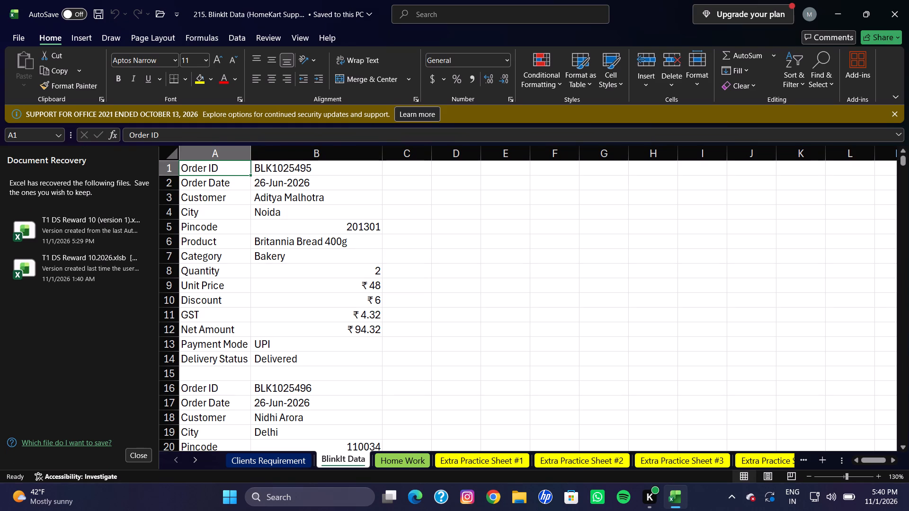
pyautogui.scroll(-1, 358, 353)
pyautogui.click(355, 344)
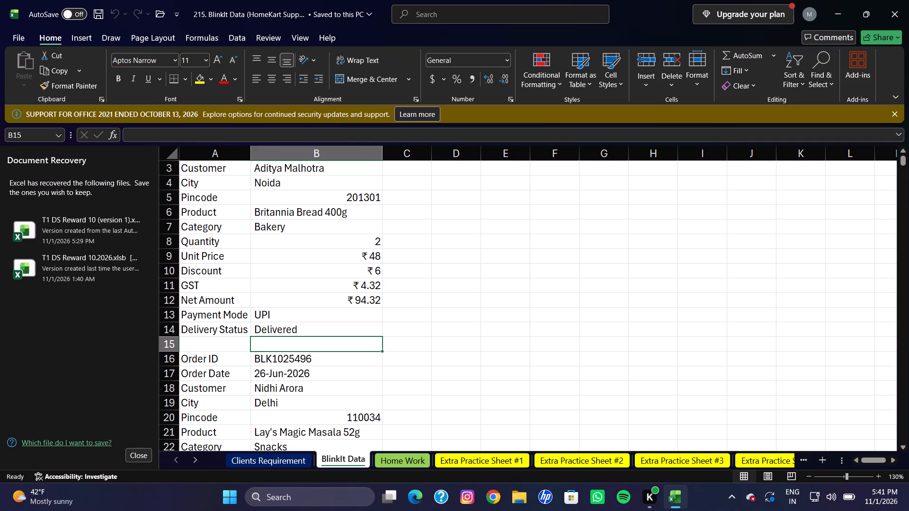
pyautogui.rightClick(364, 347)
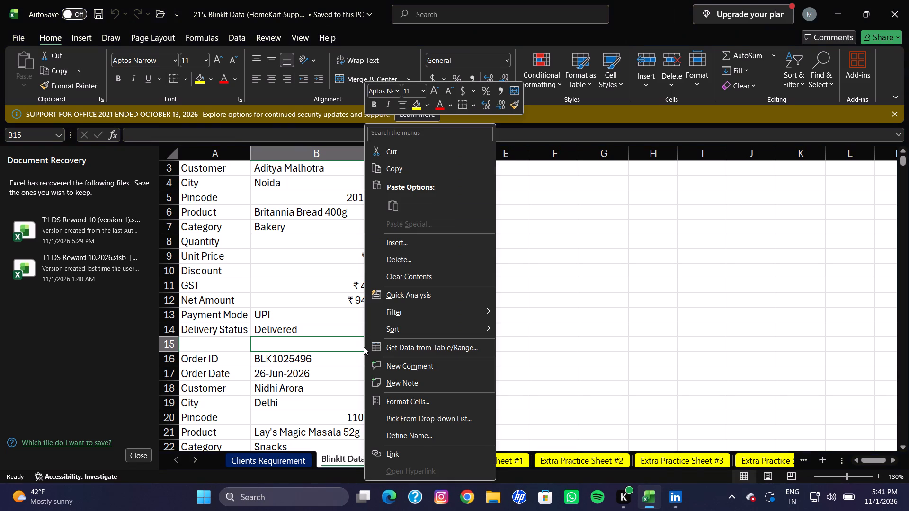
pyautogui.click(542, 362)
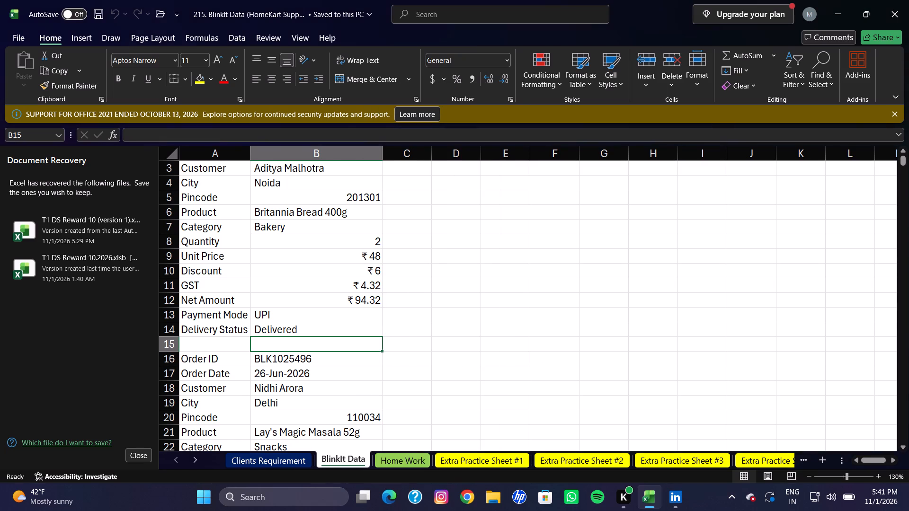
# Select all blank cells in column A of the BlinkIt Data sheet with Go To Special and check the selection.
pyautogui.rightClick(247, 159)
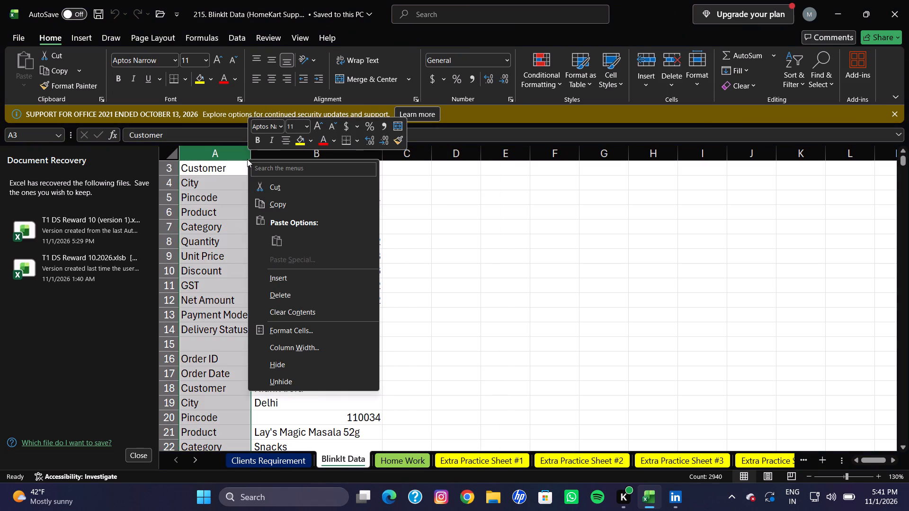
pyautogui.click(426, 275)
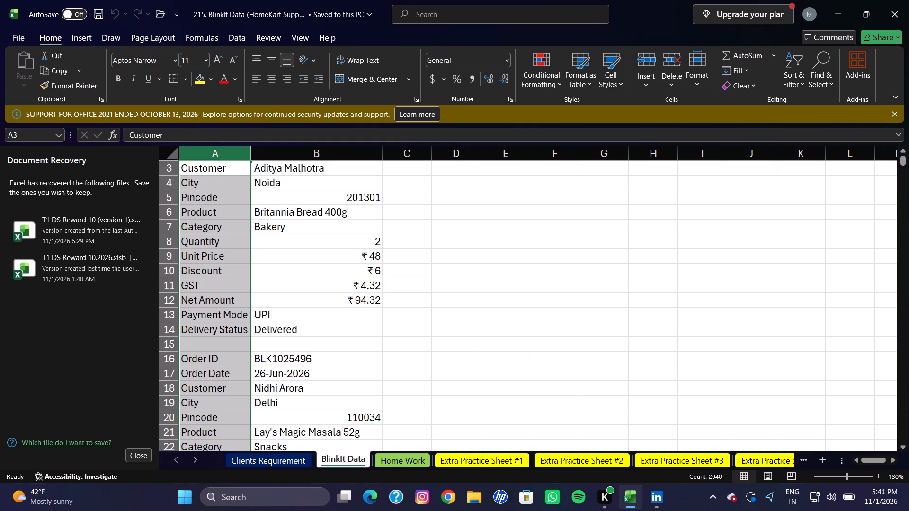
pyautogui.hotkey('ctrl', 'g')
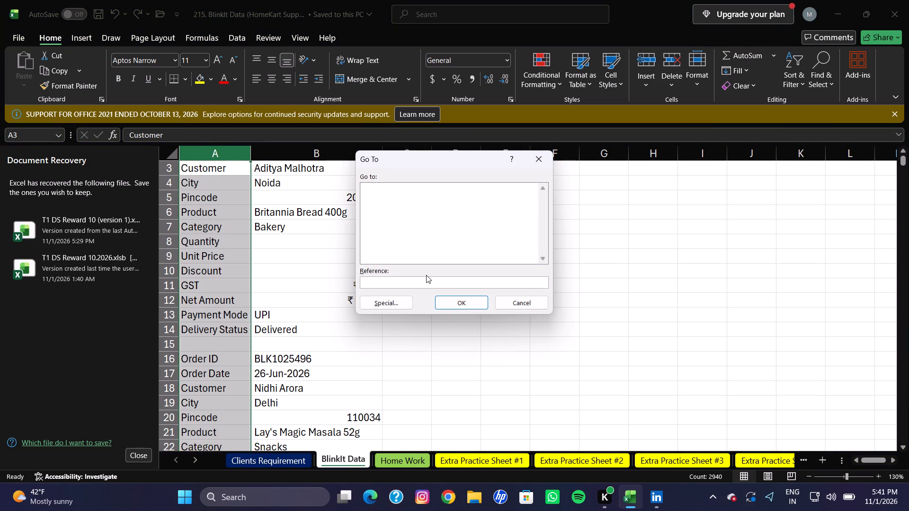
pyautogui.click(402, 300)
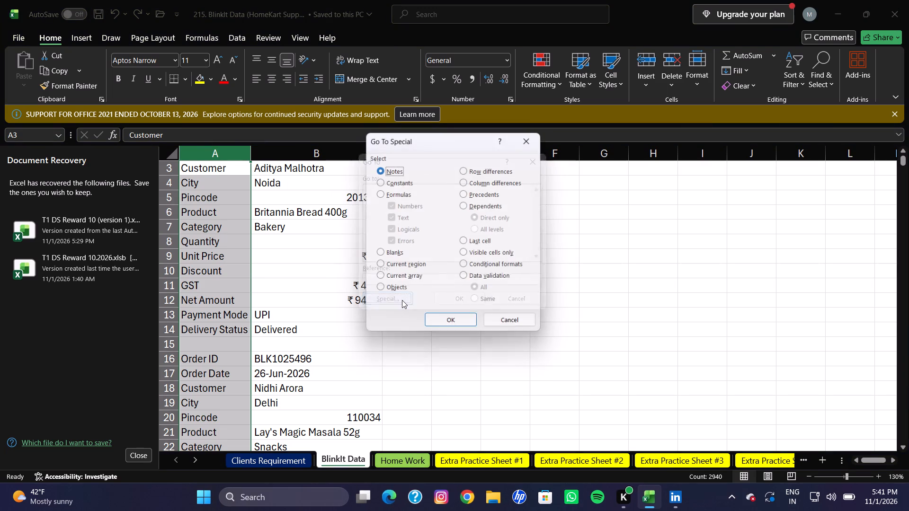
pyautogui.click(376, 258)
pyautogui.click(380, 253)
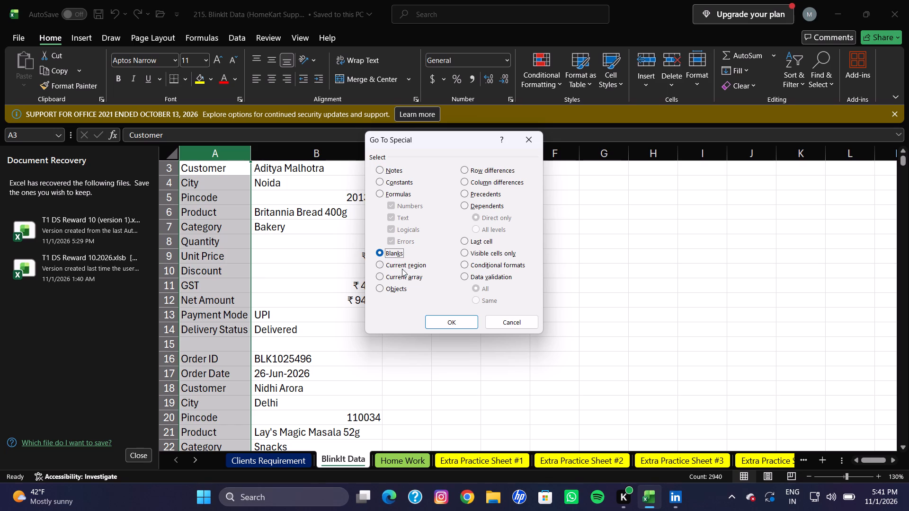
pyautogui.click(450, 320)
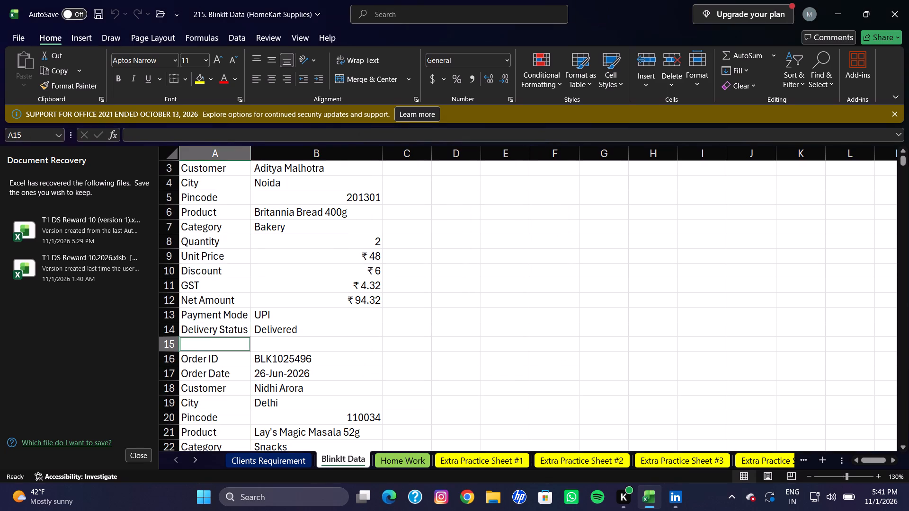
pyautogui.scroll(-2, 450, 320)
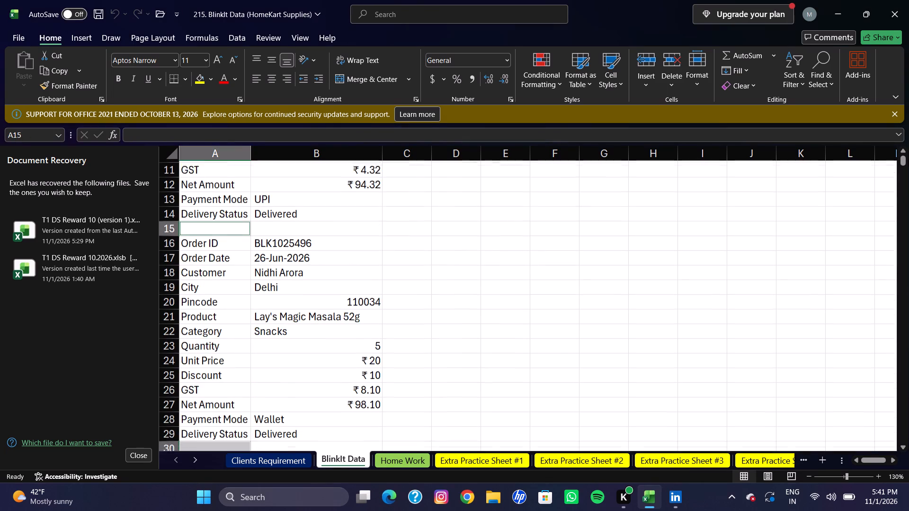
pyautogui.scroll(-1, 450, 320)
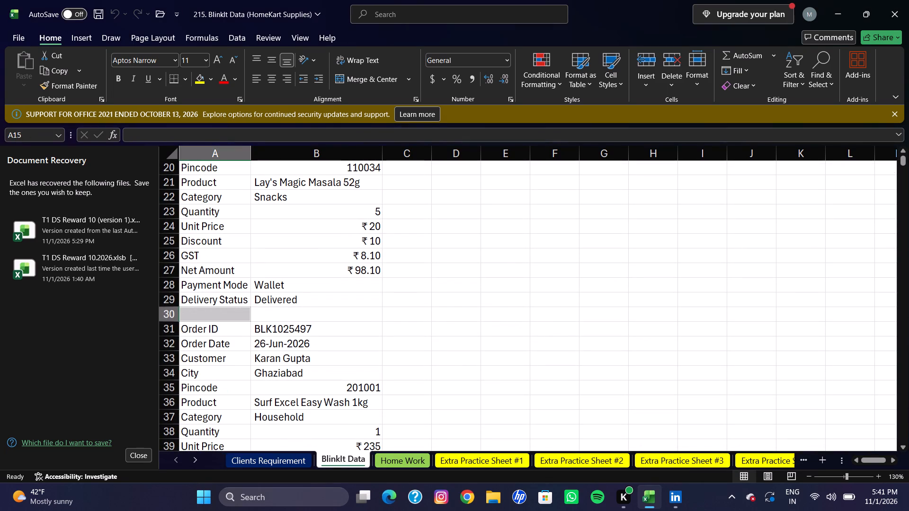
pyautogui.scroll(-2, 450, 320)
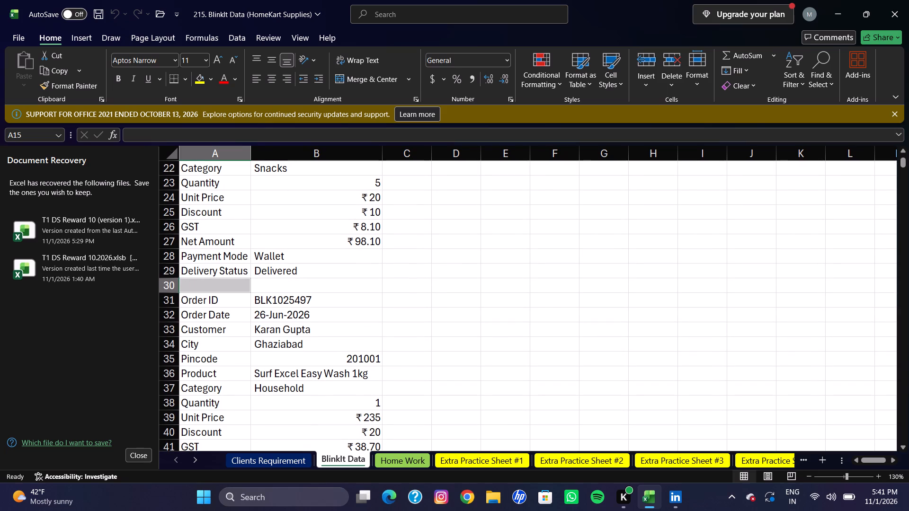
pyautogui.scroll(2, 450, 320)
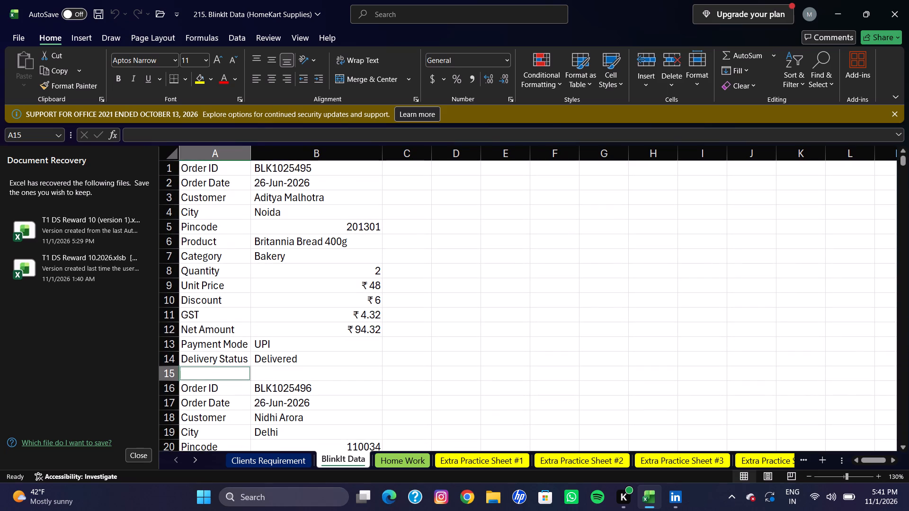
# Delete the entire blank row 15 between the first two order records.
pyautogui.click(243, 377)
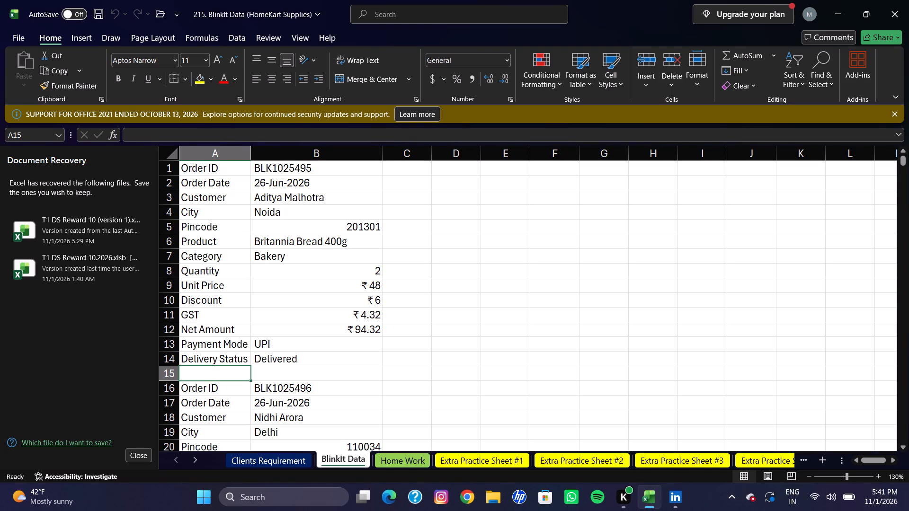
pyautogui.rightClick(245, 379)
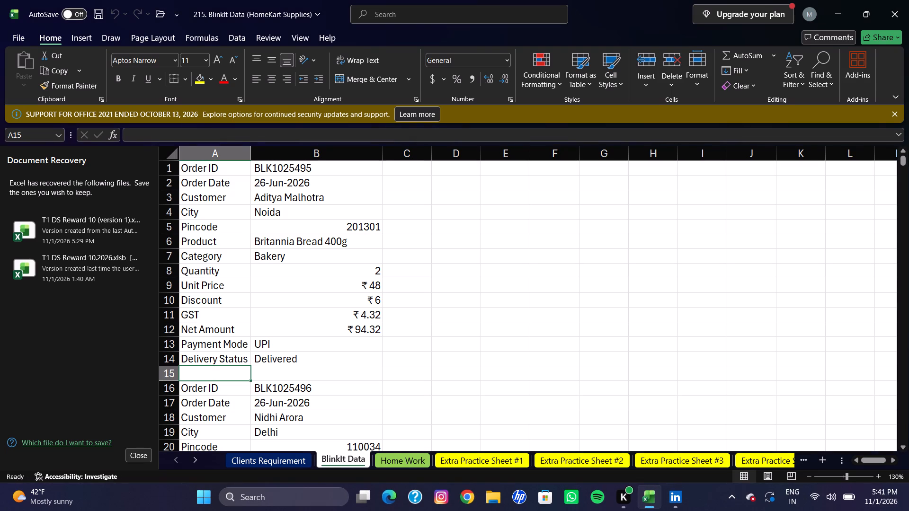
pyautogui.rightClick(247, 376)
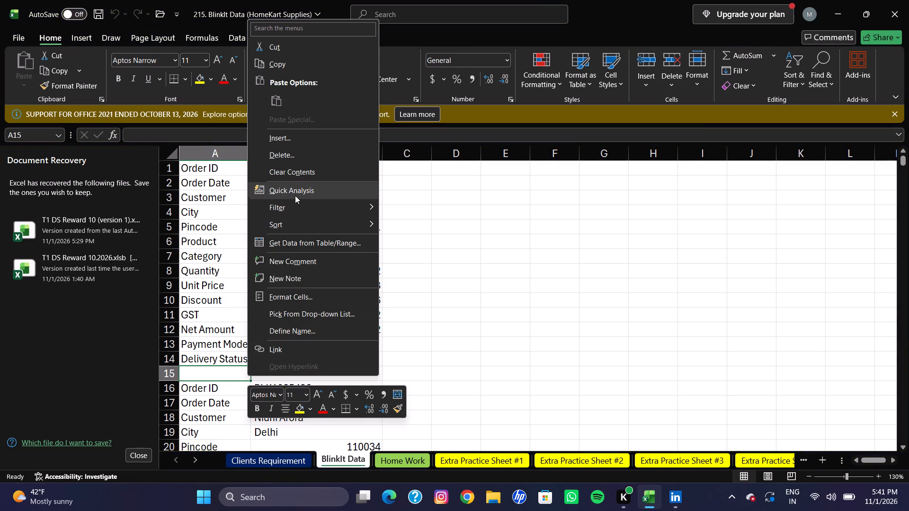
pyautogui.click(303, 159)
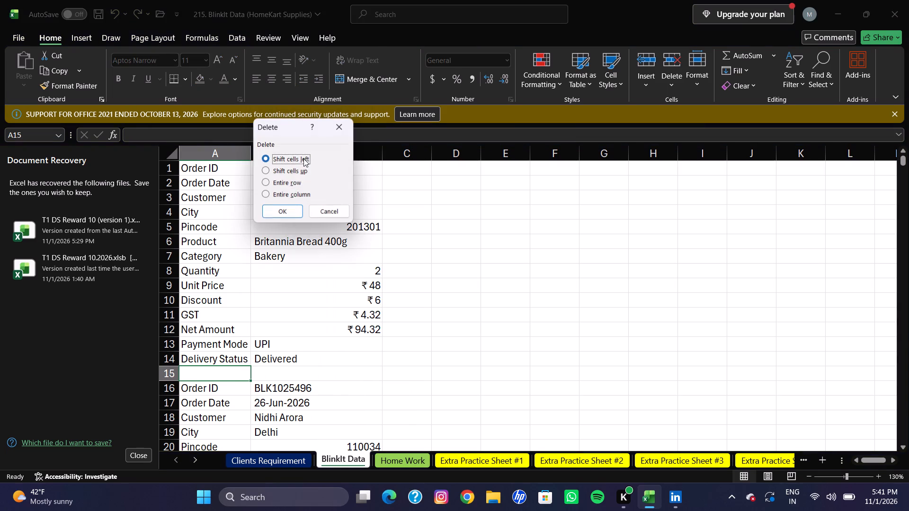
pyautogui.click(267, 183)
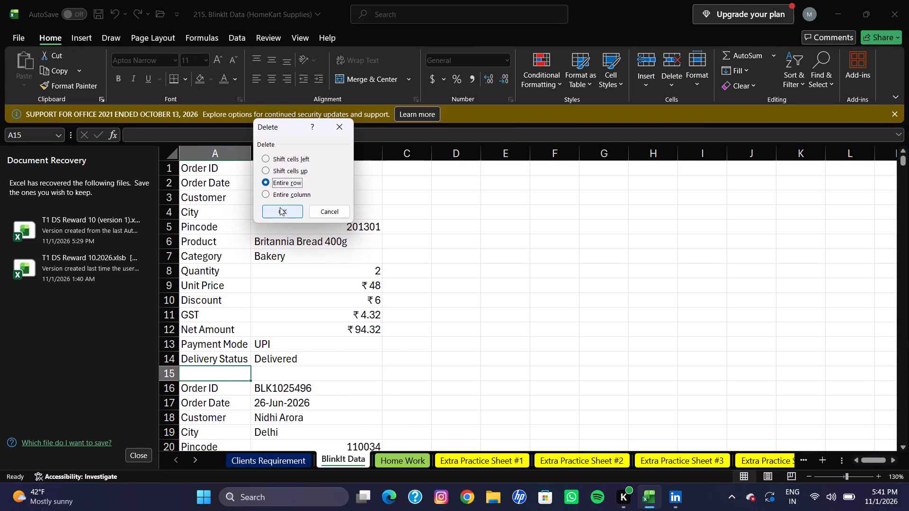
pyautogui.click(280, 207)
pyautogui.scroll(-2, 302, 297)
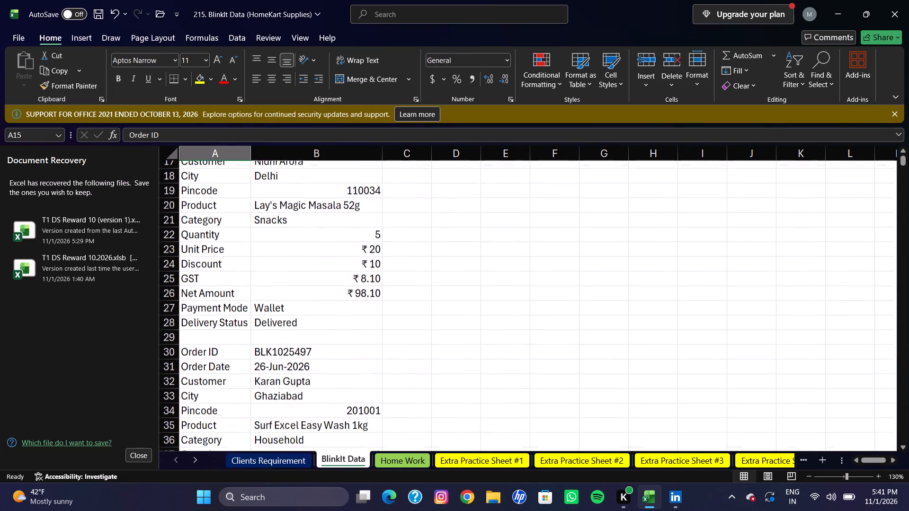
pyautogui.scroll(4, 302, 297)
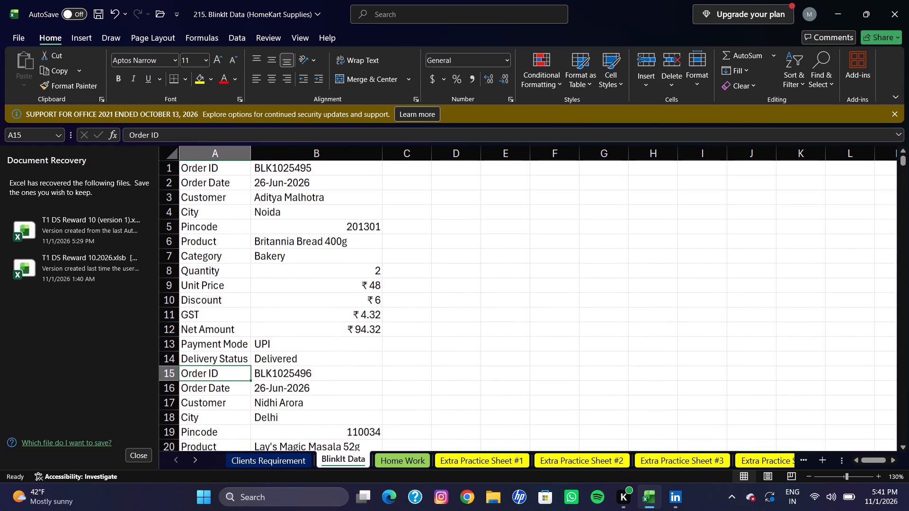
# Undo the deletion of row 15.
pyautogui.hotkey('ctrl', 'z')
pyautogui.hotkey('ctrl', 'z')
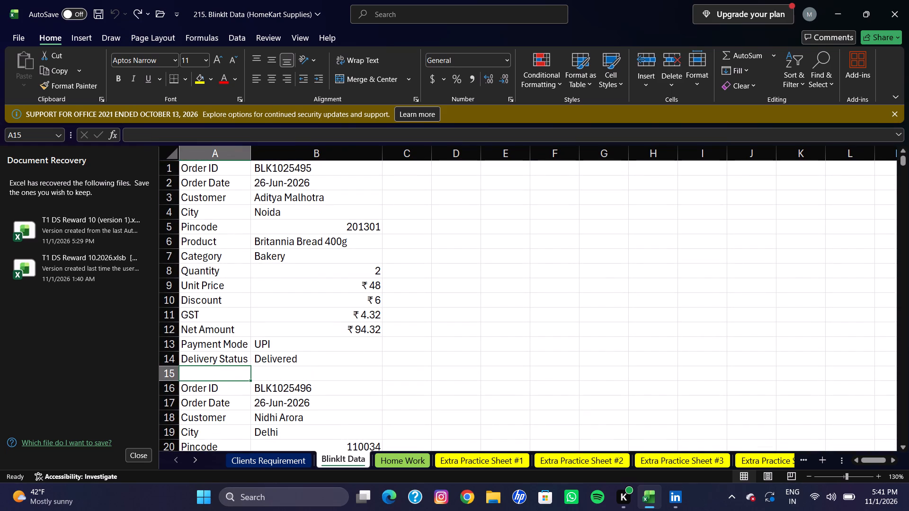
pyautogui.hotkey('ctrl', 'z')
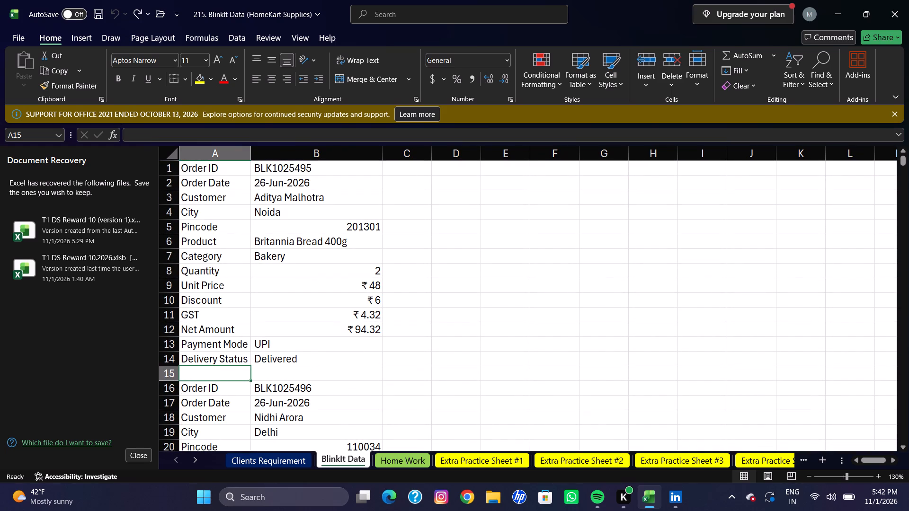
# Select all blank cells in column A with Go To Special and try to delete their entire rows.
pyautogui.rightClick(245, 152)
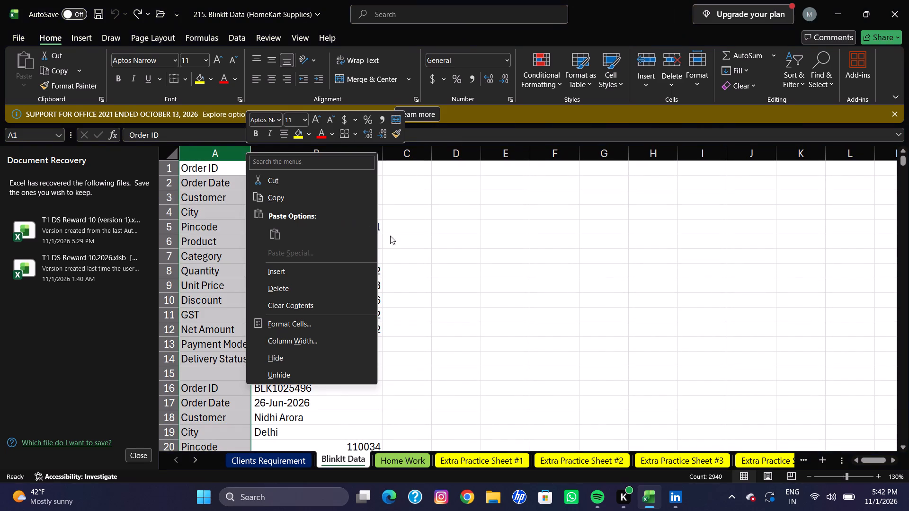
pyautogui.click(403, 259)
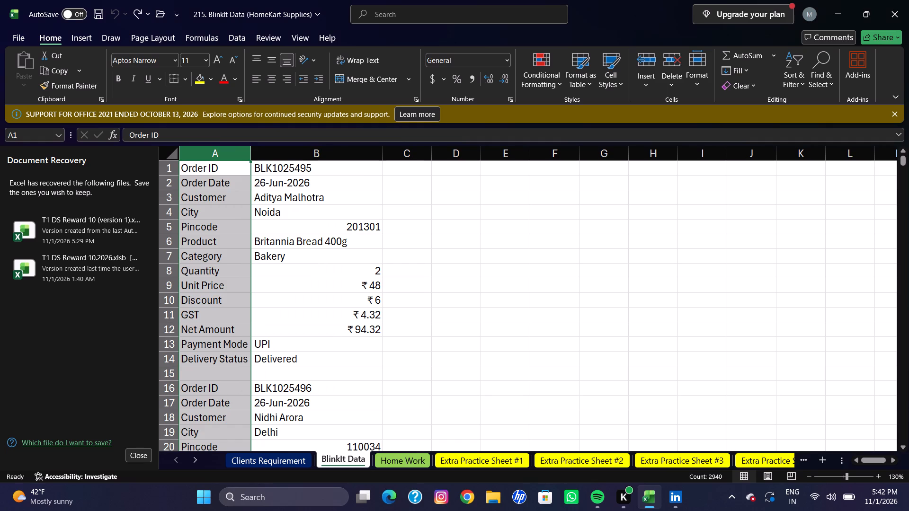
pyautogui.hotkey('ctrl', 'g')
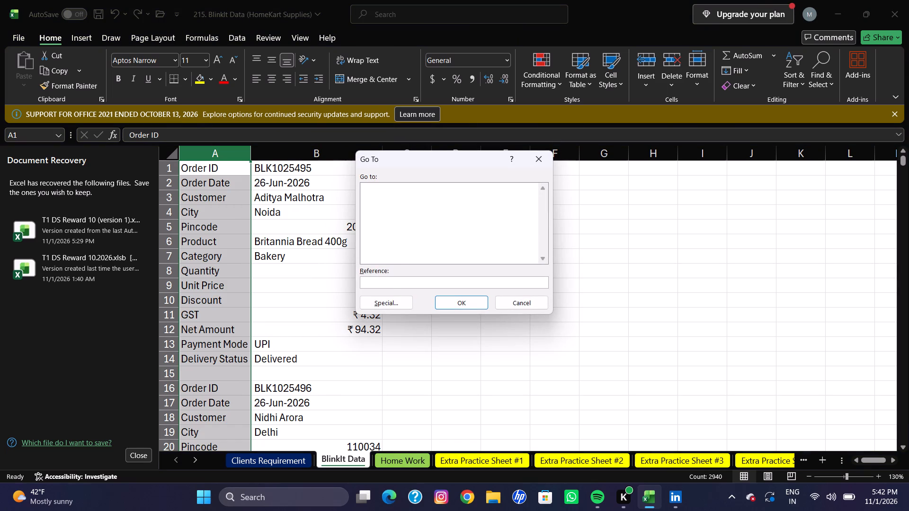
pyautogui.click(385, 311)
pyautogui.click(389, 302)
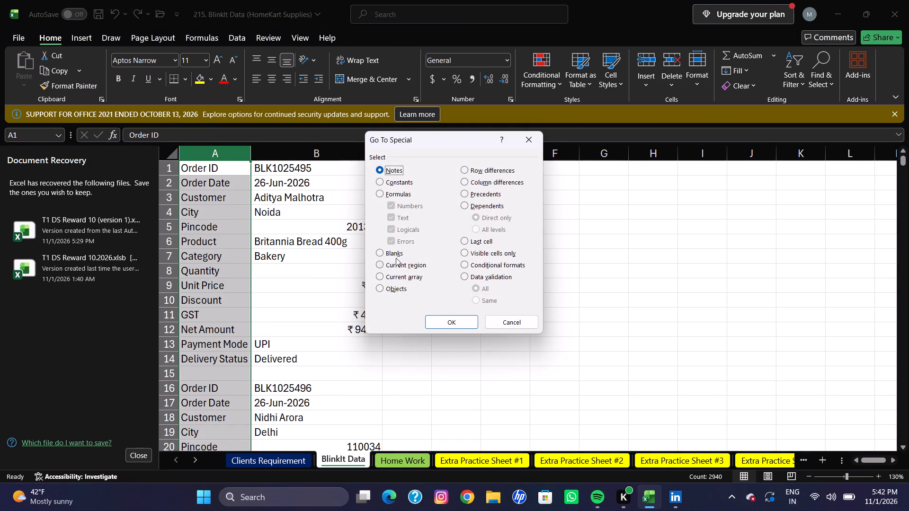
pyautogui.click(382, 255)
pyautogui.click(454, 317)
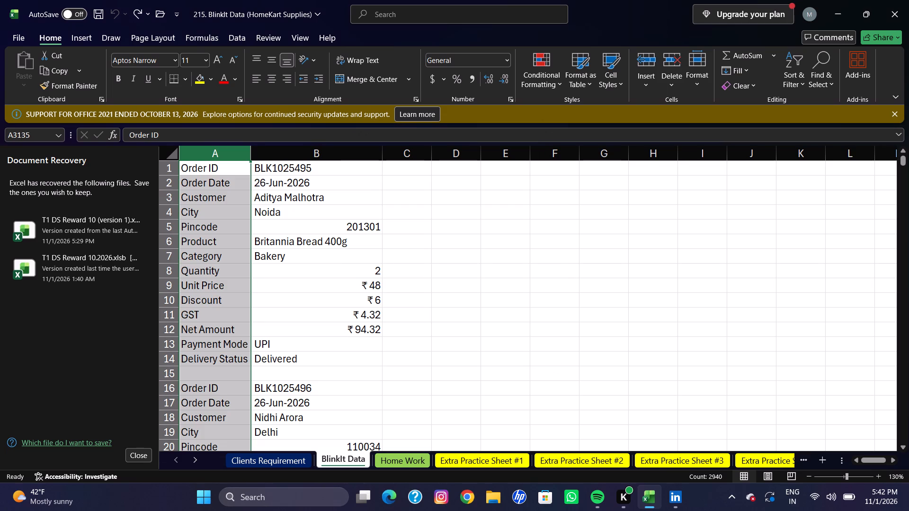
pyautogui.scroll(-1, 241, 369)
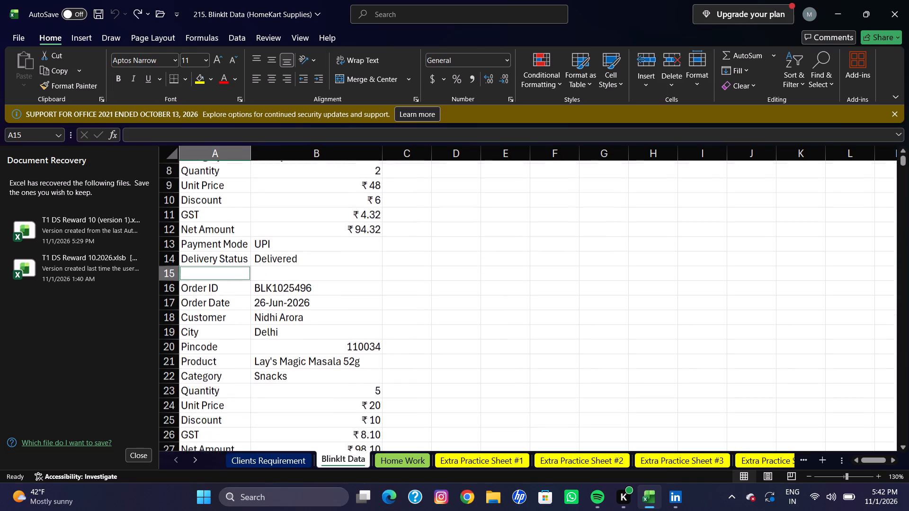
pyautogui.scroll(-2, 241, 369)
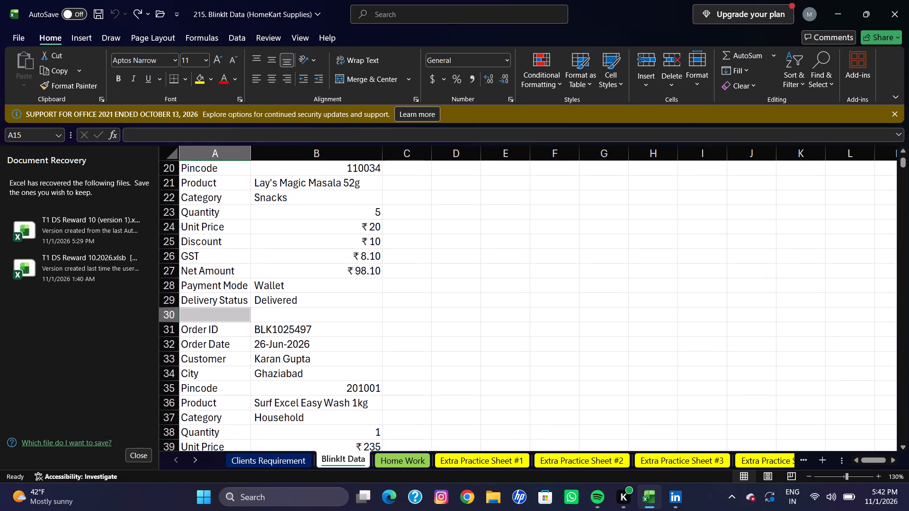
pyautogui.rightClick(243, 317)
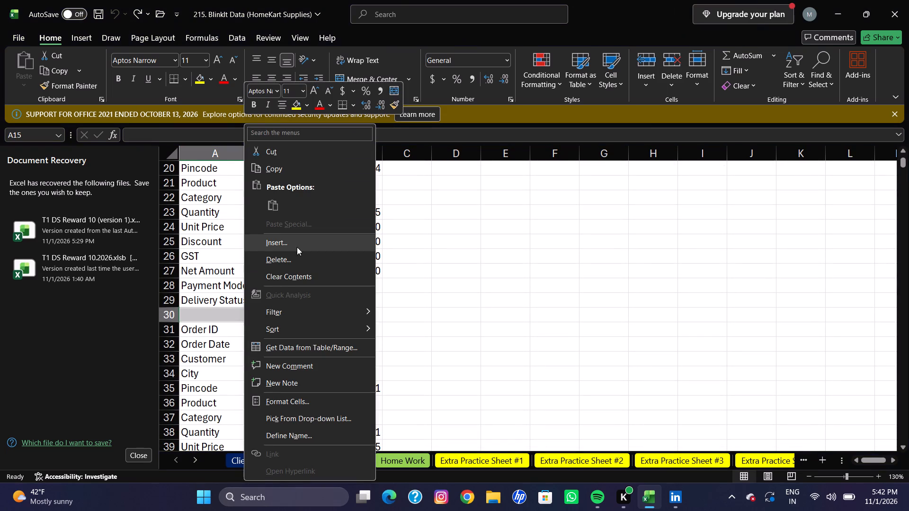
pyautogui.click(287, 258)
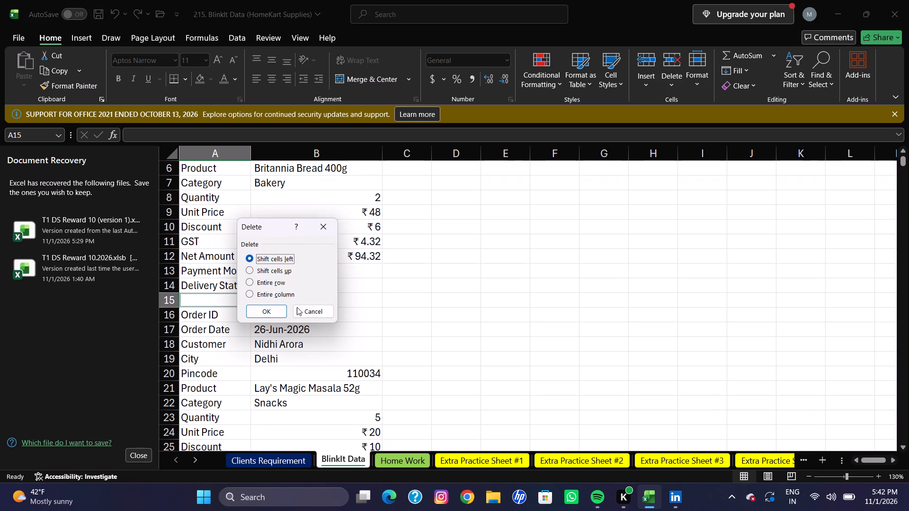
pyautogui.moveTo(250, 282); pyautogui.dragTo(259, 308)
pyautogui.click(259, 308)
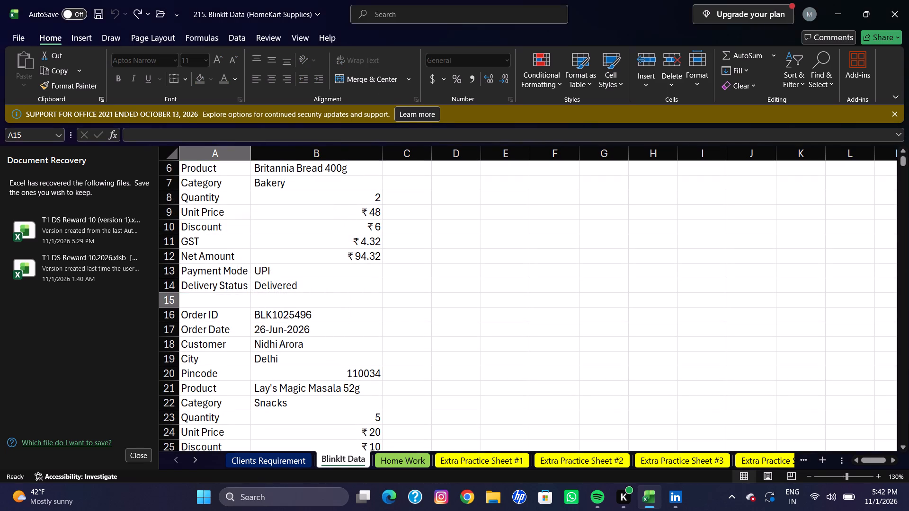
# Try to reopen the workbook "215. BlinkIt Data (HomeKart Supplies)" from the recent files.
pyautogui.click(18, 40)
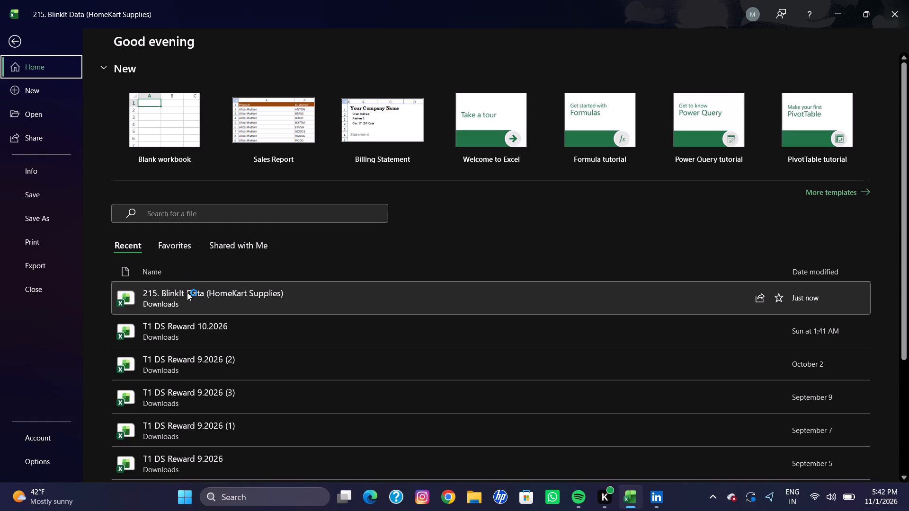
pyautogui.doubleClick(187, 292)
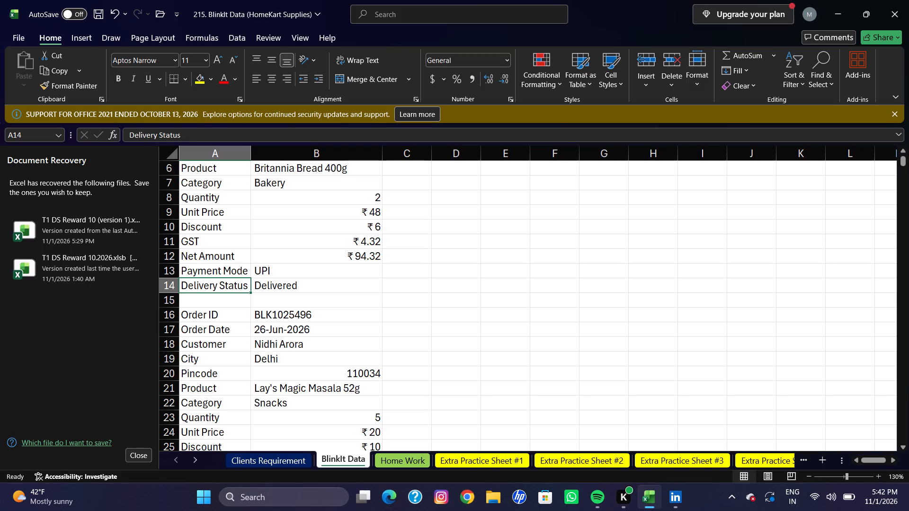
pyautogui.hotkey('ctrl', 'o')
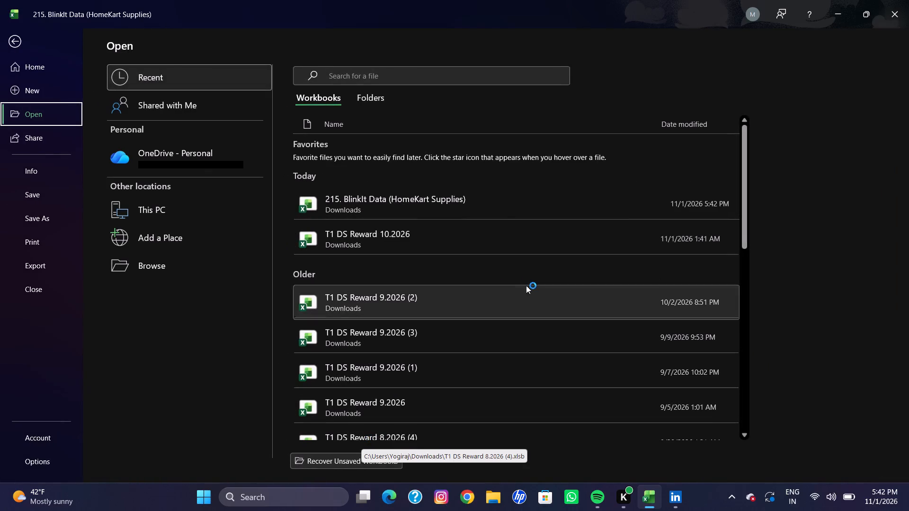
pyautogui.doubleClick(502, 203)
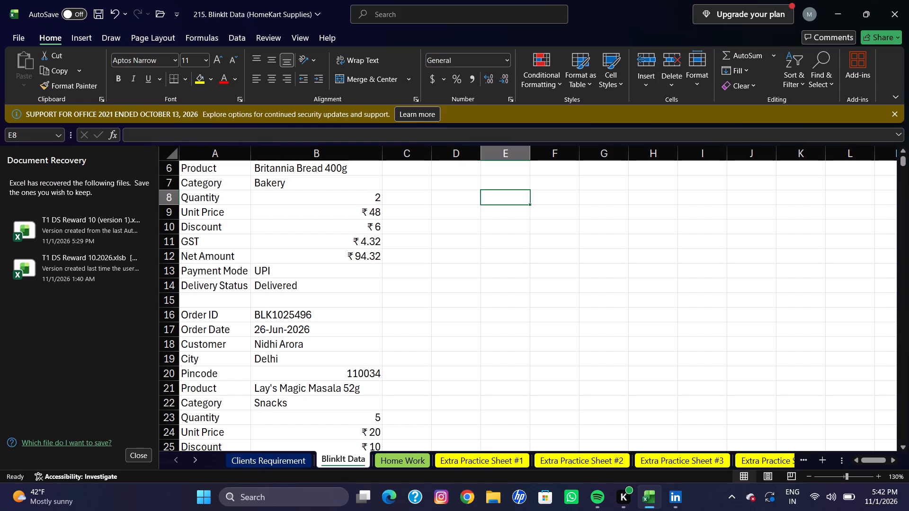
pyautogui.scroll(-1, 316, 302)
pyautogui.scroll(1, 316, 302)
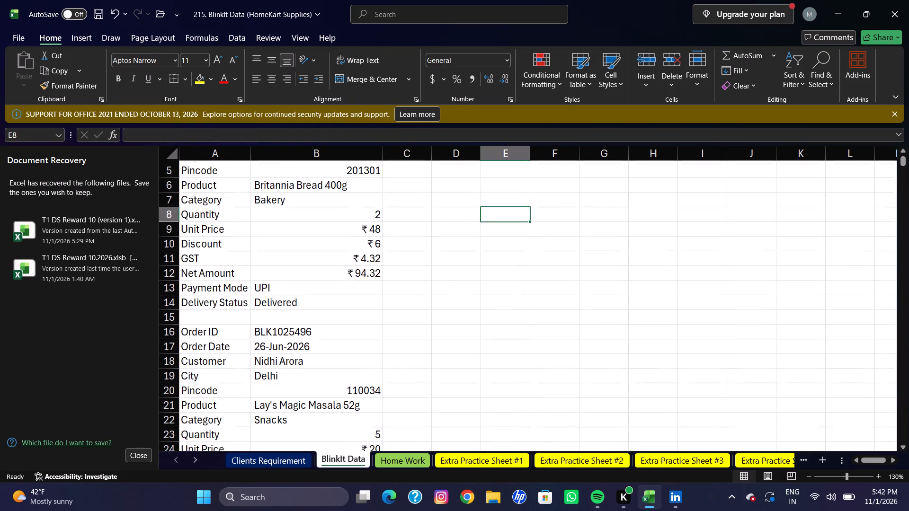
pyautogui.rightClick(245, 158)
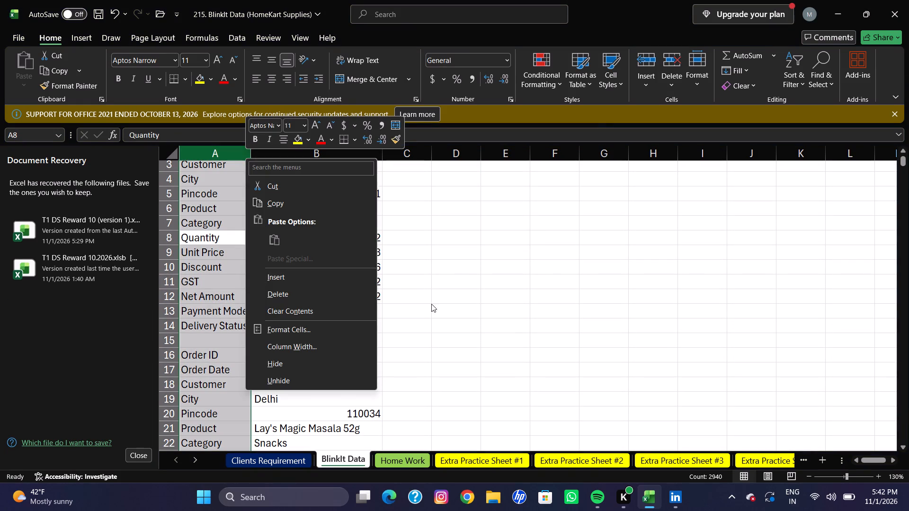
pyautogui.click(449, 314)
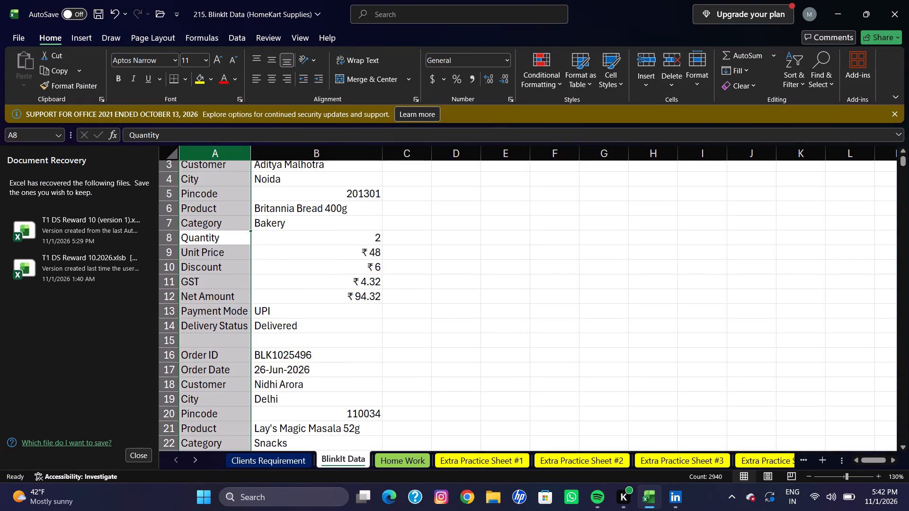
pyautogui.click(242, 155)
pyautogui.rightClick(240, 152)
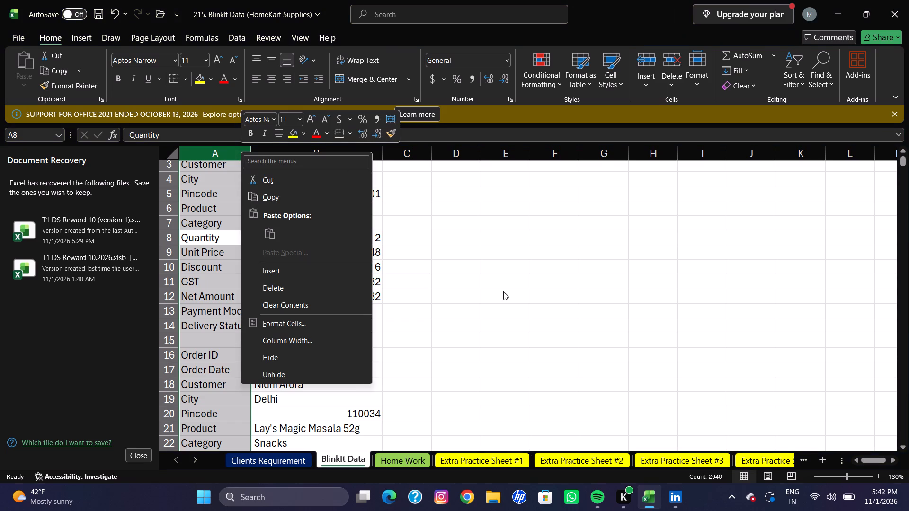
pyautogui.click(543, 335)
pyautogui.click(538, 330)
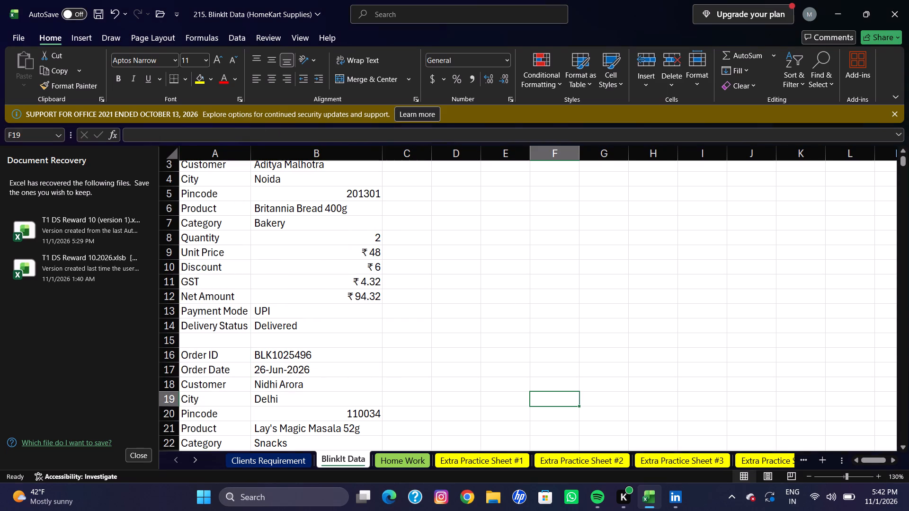
# Select column A of the BlinkIt Data sheet and open the Go To Special options.
pyautogui.rightClick(246, 154)
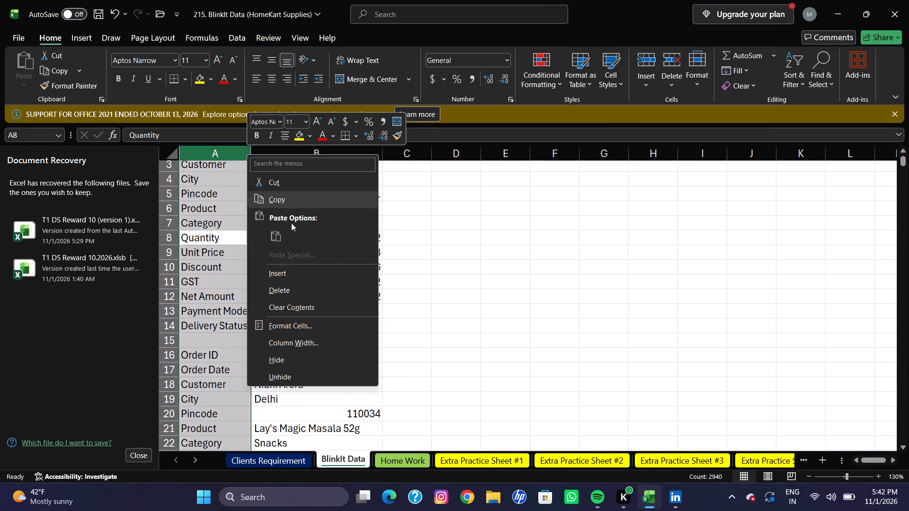
pyautogui.click(464, 297)
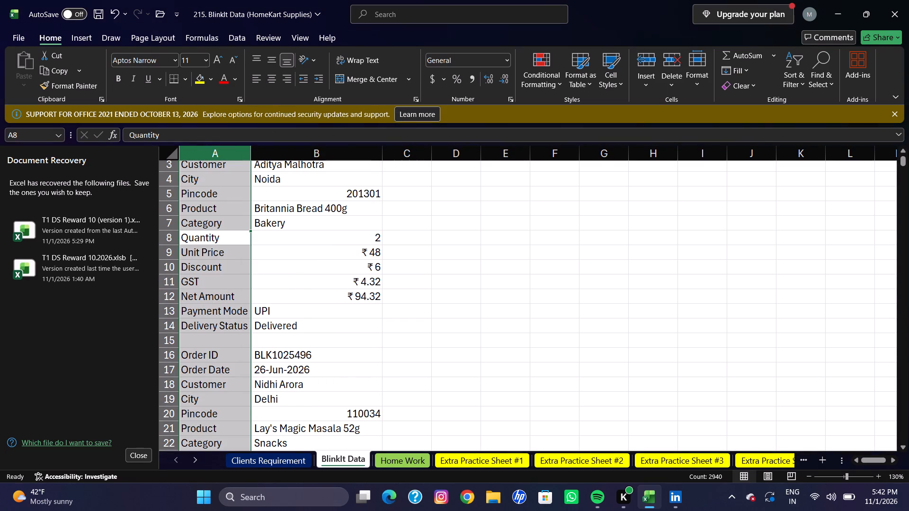
pyautogui.hotkey('ctrl', 'g')
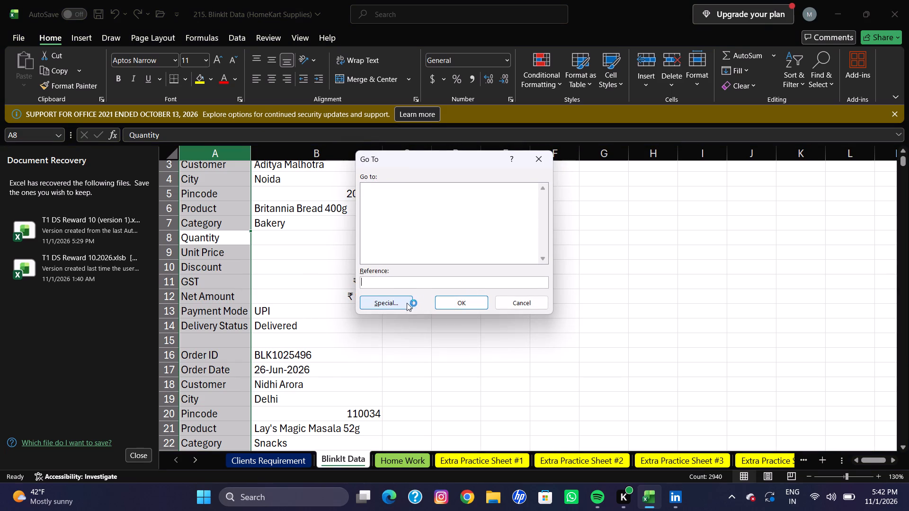
pyautogui.click(403, 305)
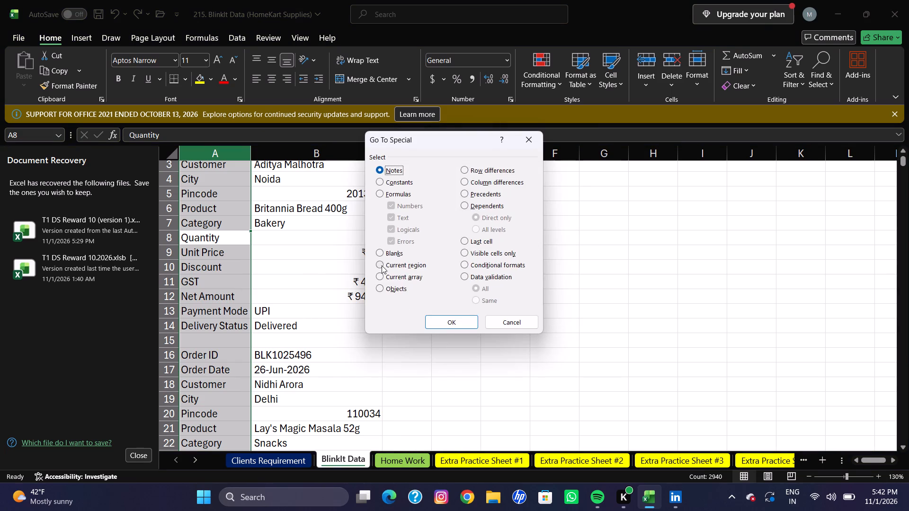
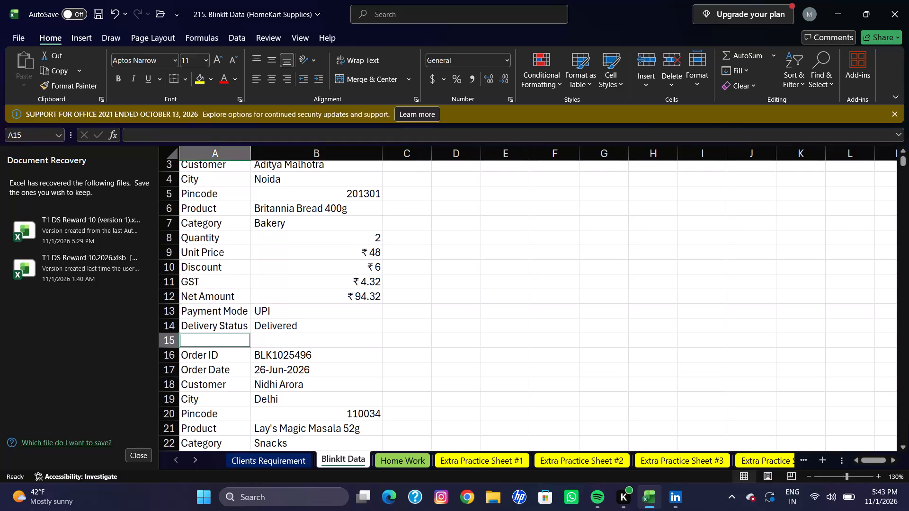
# Close the workbook "215. BlinkIt Data (HomeKart Supplies)" without saving its changes and remove the unopened recovered files.
pyautogui.scroll(-2, 333, 326)
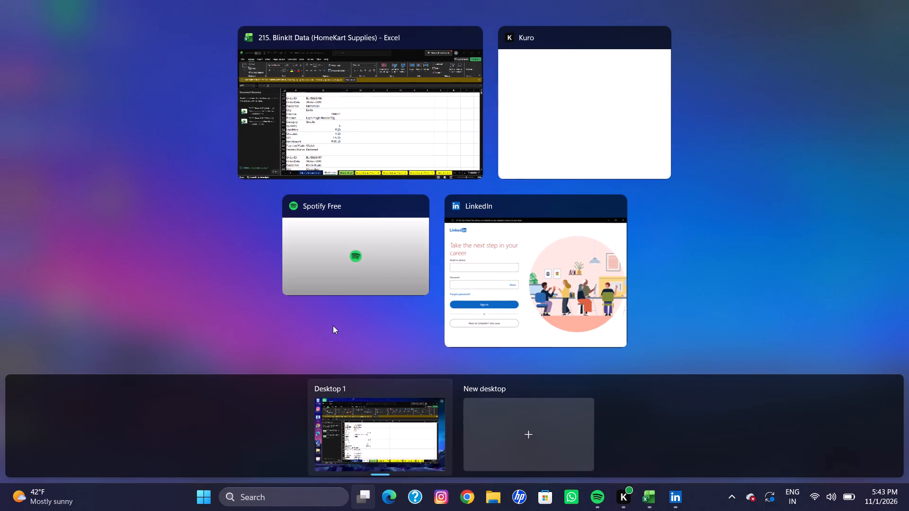
pyautogui.click(469, 38)
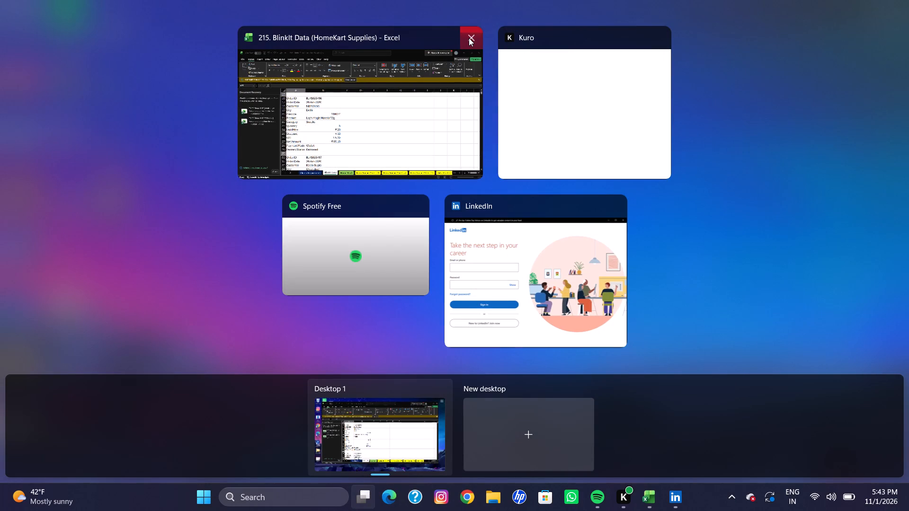
pyautogui.doubleClick(469, 38)
pyautogui.click(402, 97)
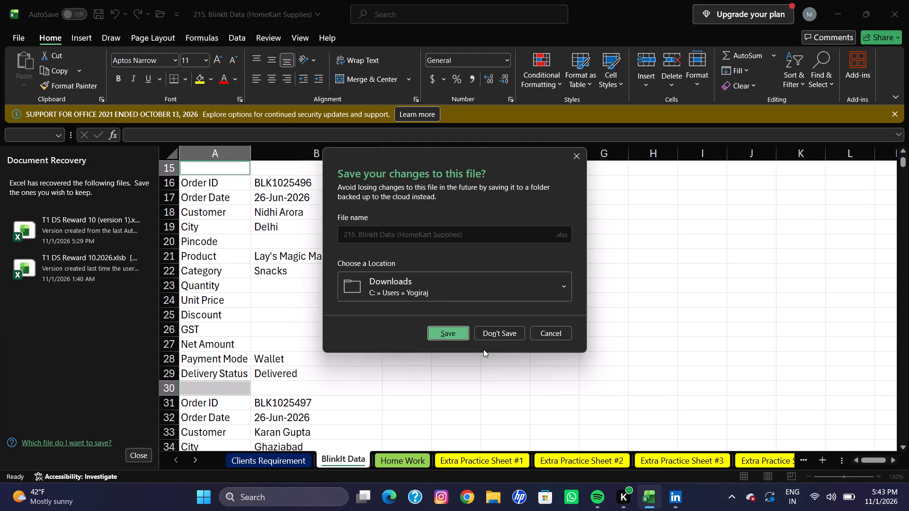
pyautogui.click(498, 335)
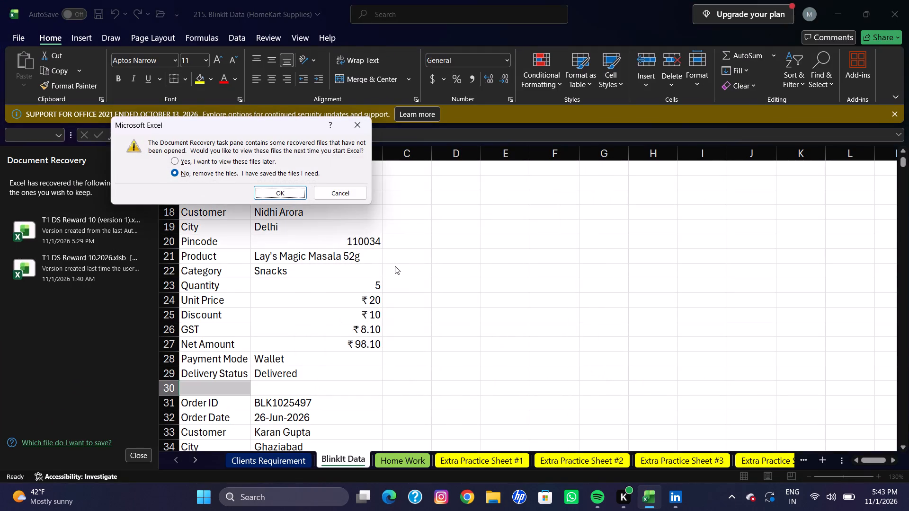
pyautogui.click(285, 189)
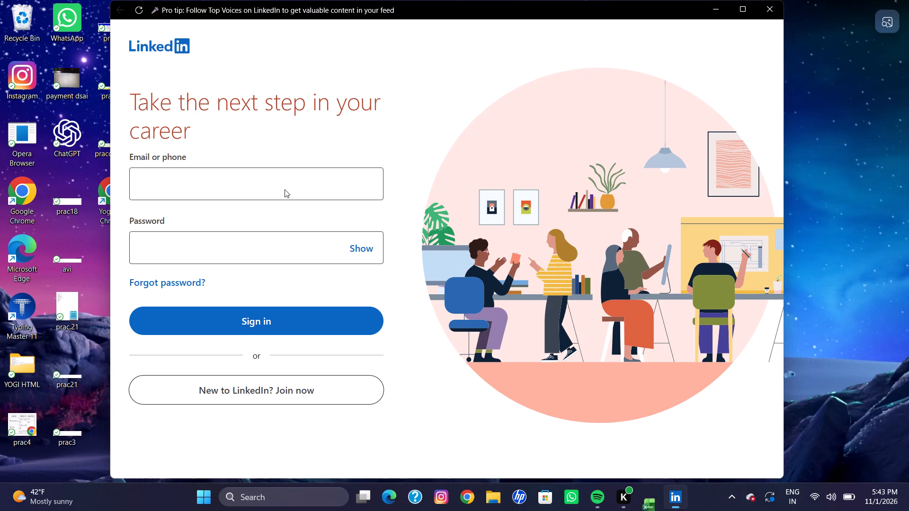
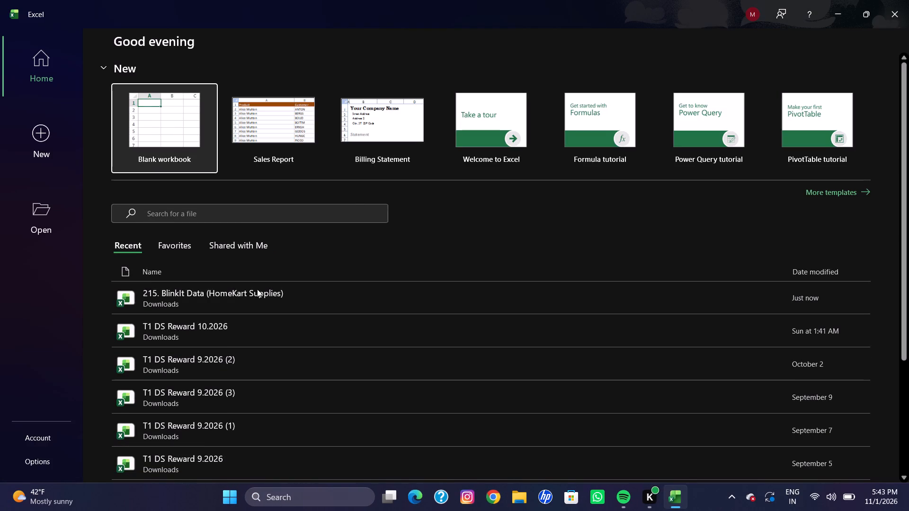
# Open the recent workbook "215. BlinkIt Data (HomeKart Supplies)".
pyautogui.click(258, 293)
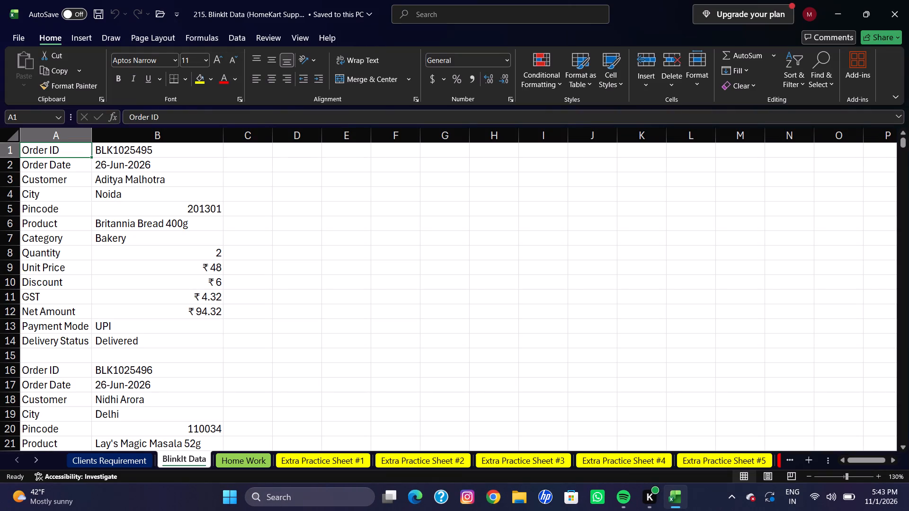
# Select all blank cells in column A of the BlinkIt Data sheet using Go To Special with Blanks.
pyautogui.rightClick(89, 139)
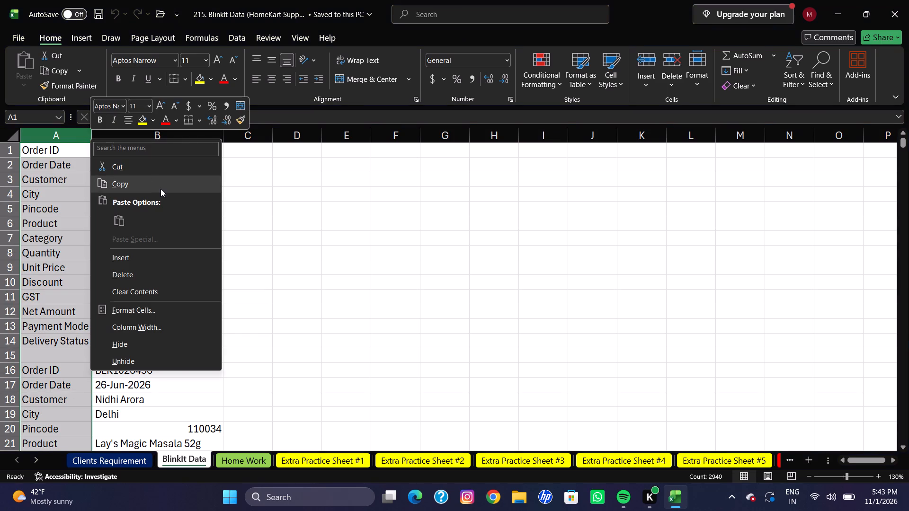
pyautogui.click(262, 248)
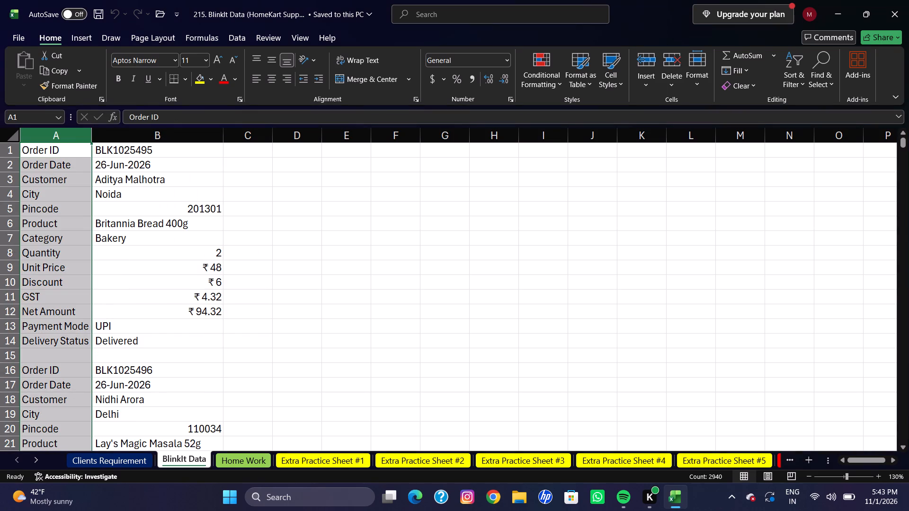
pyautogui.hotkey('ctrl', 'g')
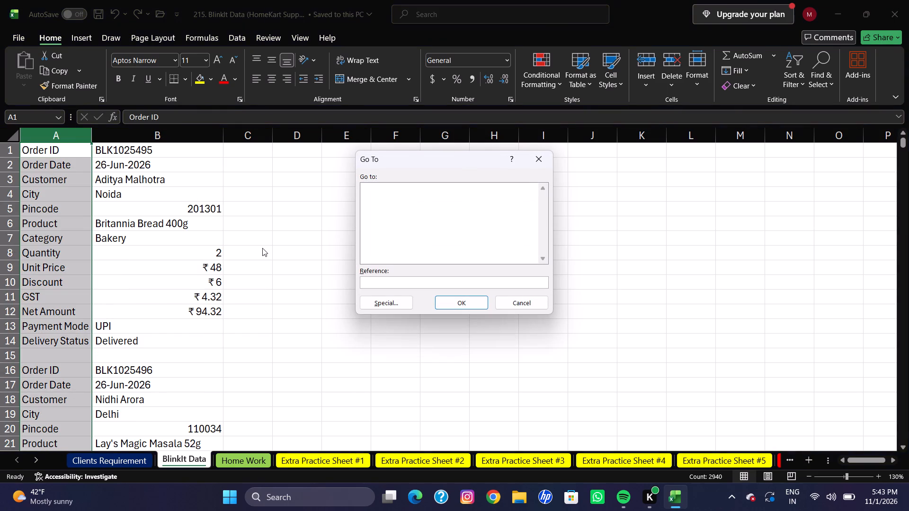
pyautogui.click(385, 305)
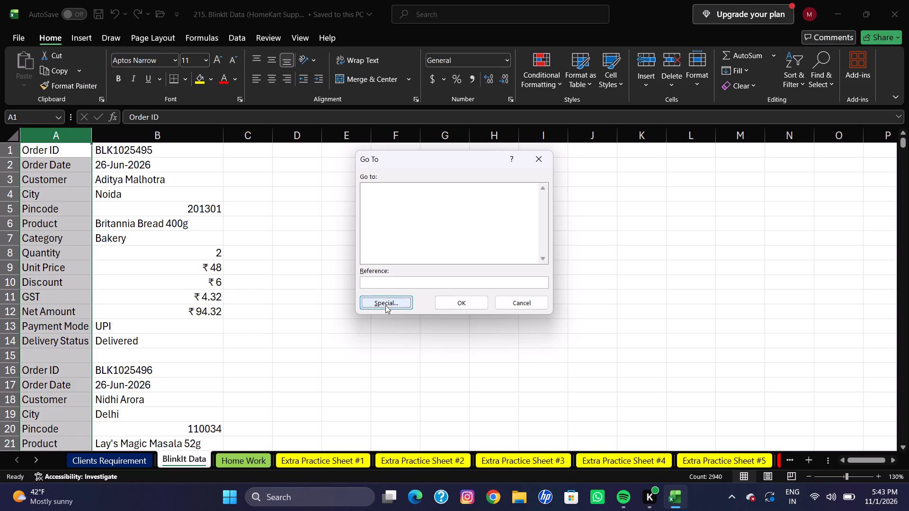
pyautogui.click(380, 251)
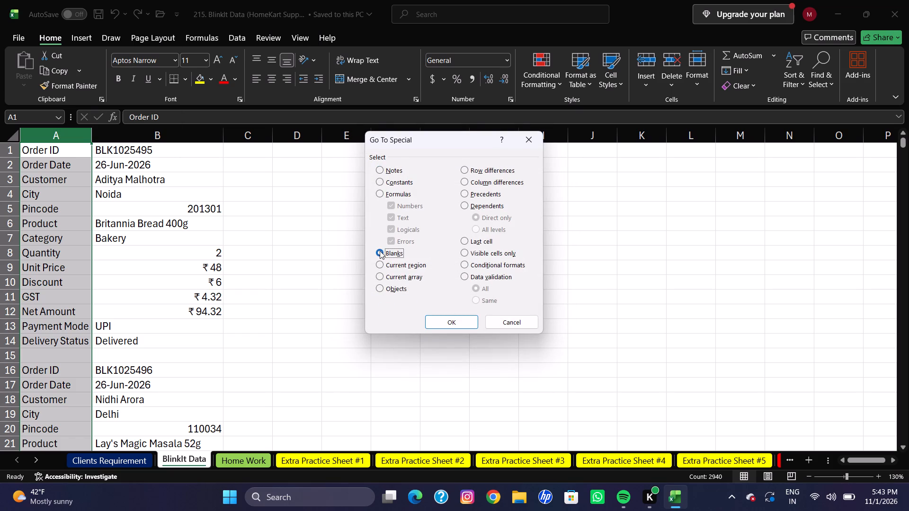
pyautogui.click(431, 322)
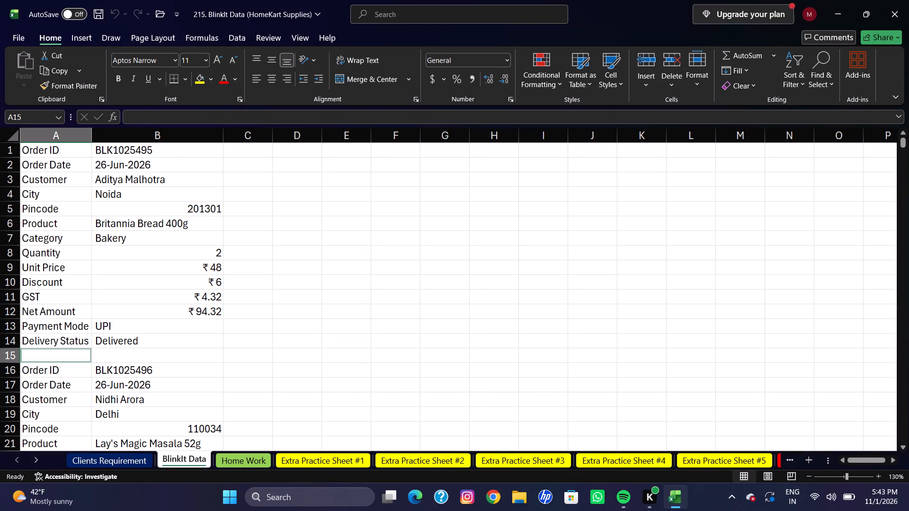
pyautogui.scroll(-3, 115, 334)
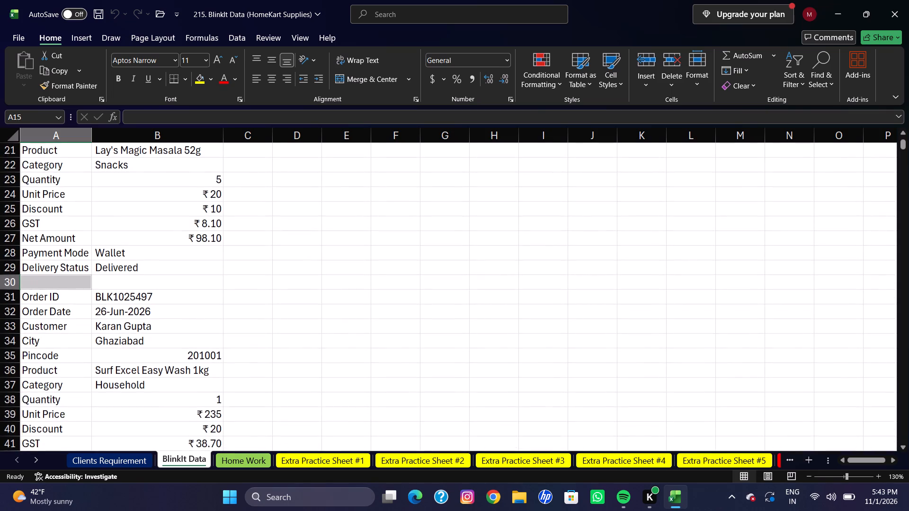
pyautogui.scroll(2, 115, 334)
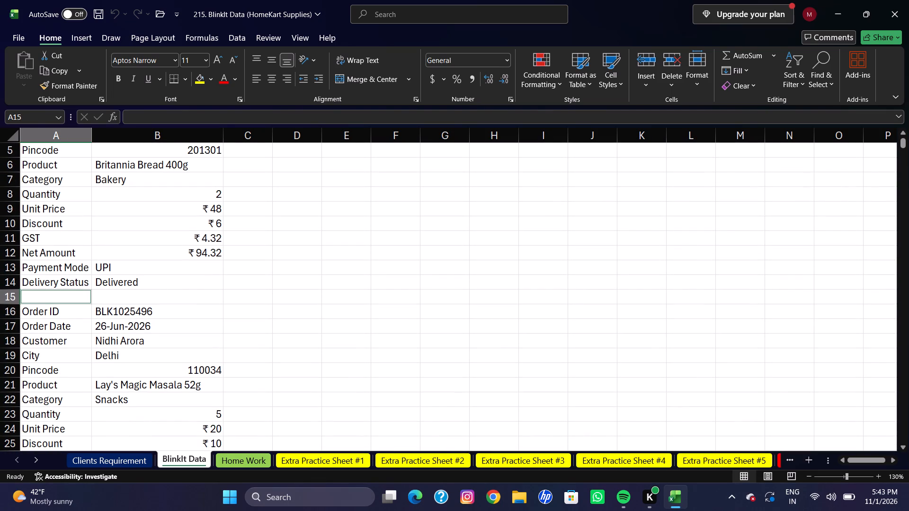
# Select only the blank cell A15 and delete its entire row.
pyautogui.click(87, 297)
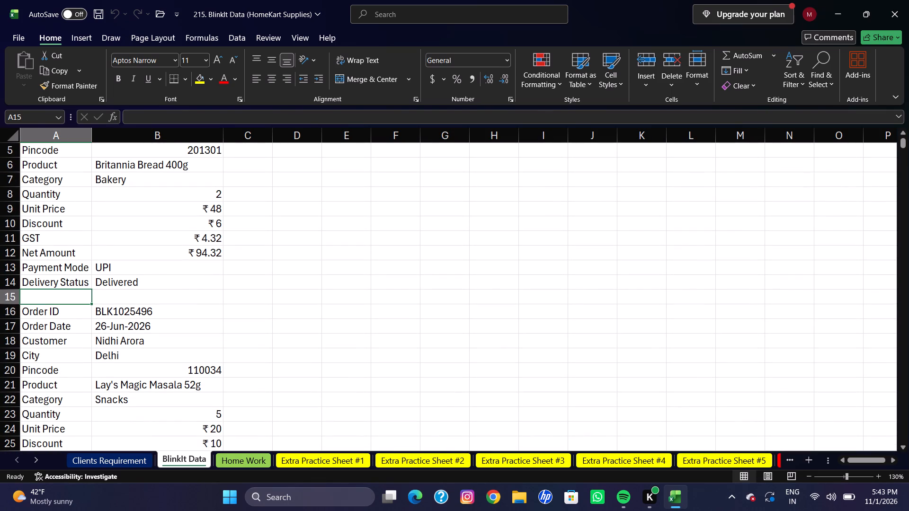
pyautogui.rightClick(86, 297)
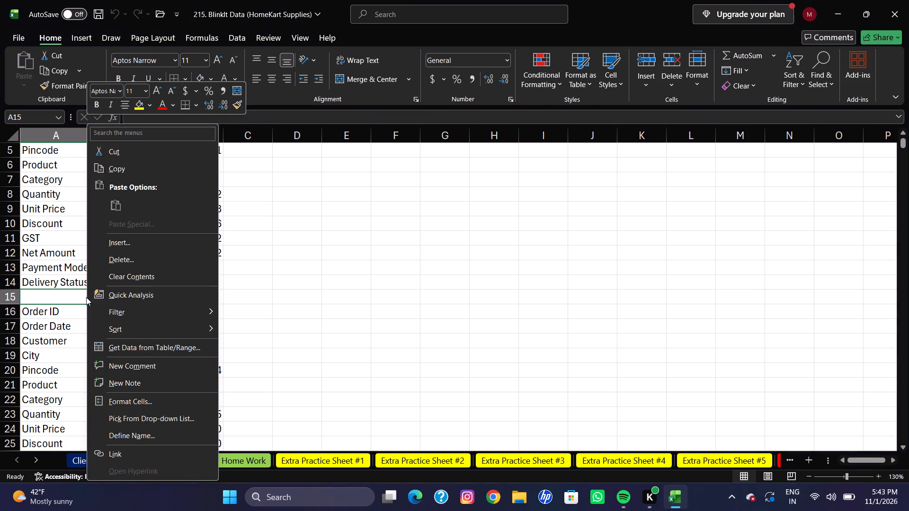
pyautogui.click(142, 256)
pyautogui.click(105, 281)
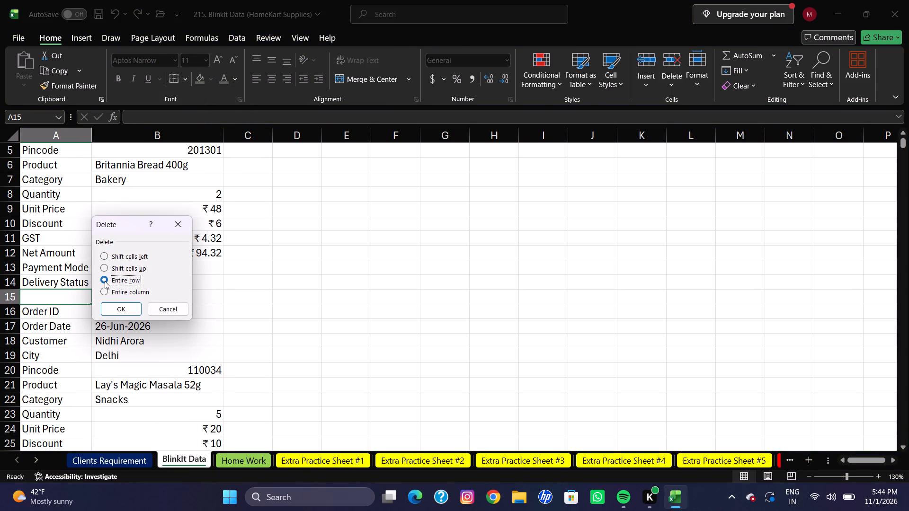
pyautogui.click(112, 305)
# Examine the order records further down the sheet for blank rows between them.
pyautogui.scroll(-1, 112, 305)
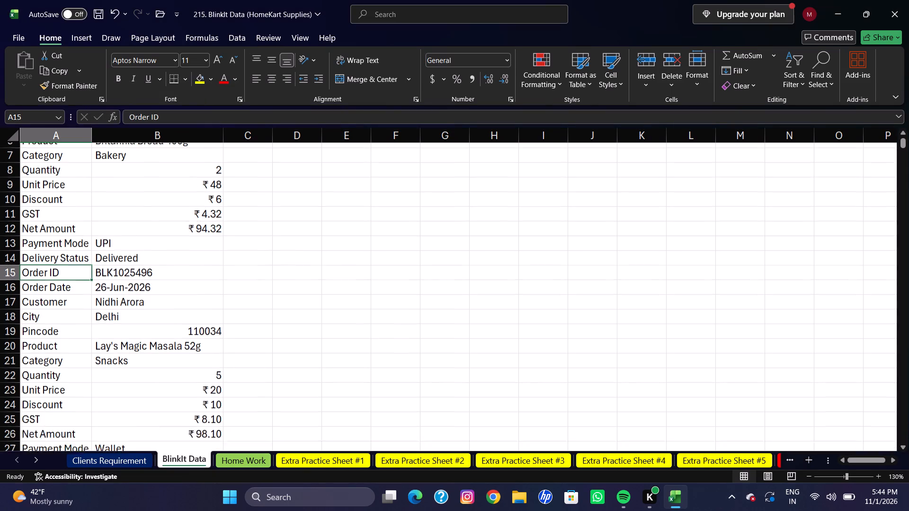
pyautogui.scroll(-3, 112, 305)
pyautogui.scroll(1, 112, 305)
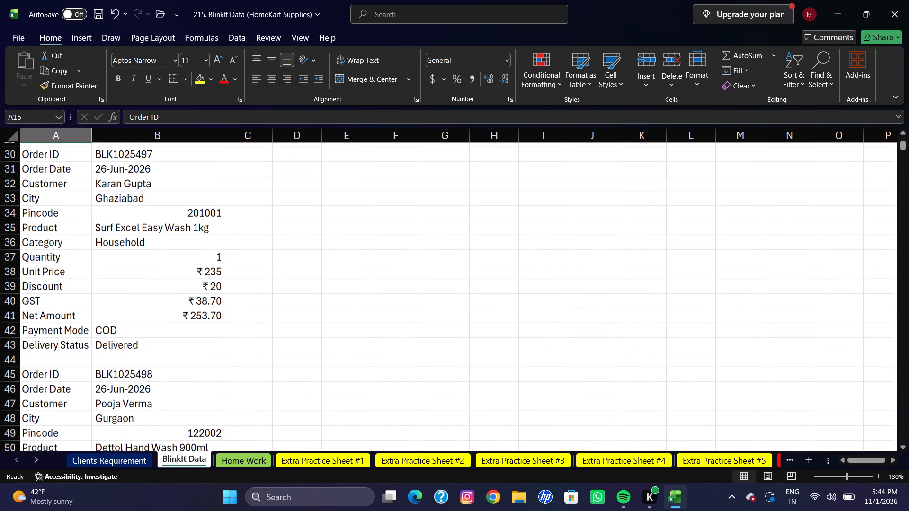
pyautogui.scroll(-4, 112, 305)
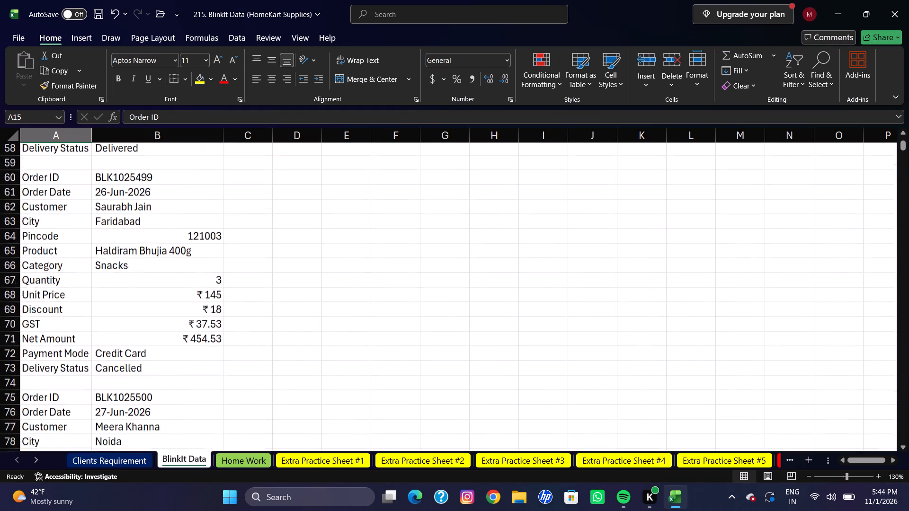
pyautogui.scroll(-1, 112, 305)
pyautogui.scroll(16, 112, 305)
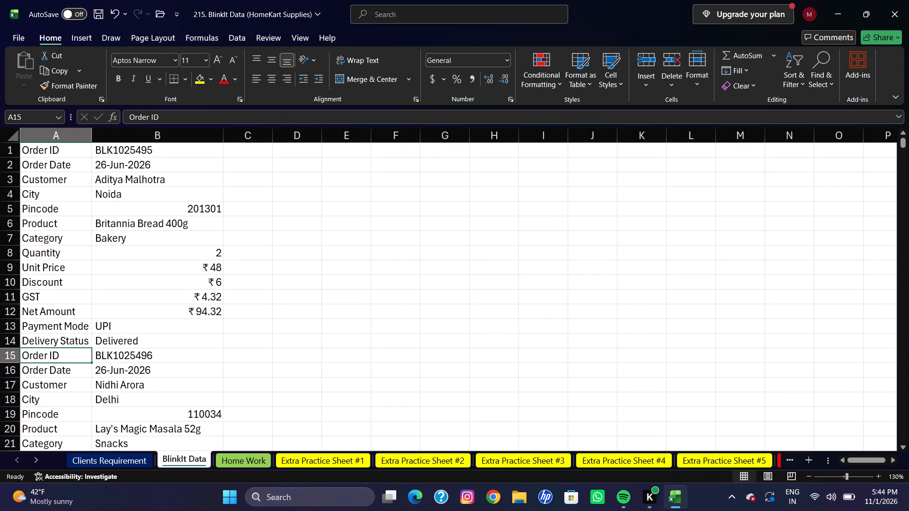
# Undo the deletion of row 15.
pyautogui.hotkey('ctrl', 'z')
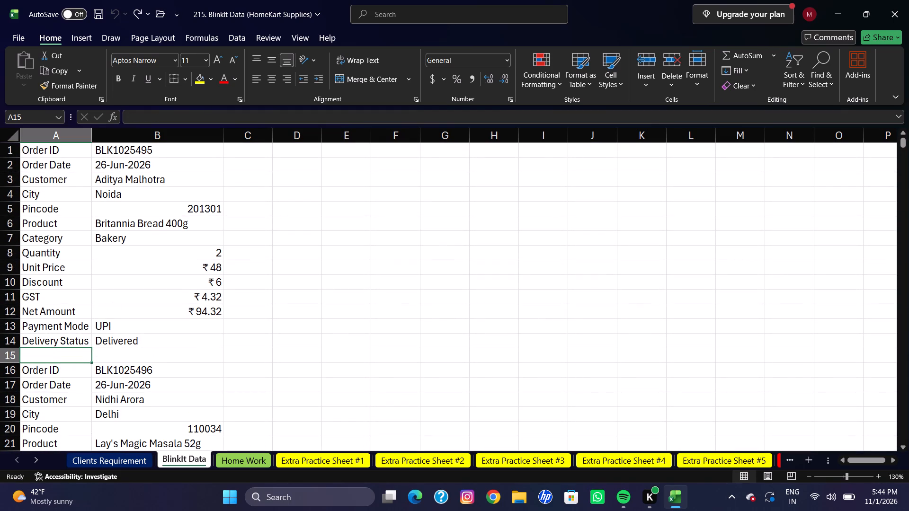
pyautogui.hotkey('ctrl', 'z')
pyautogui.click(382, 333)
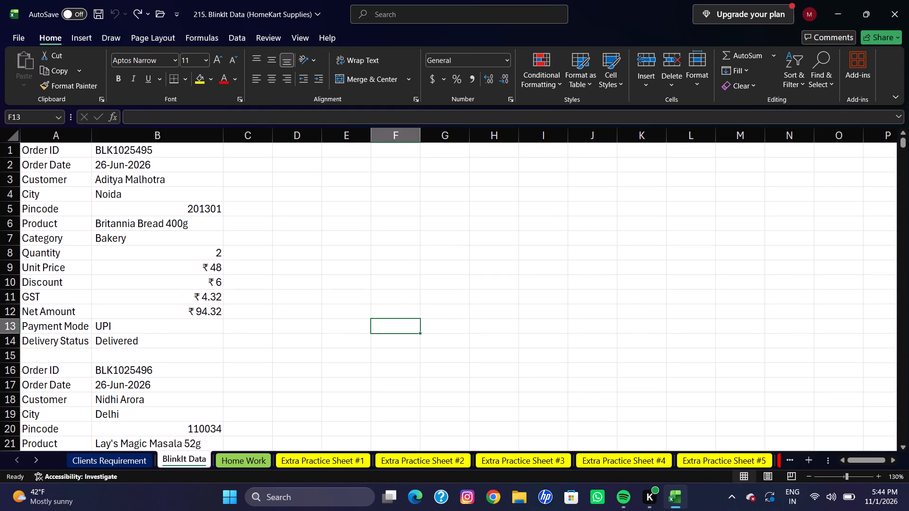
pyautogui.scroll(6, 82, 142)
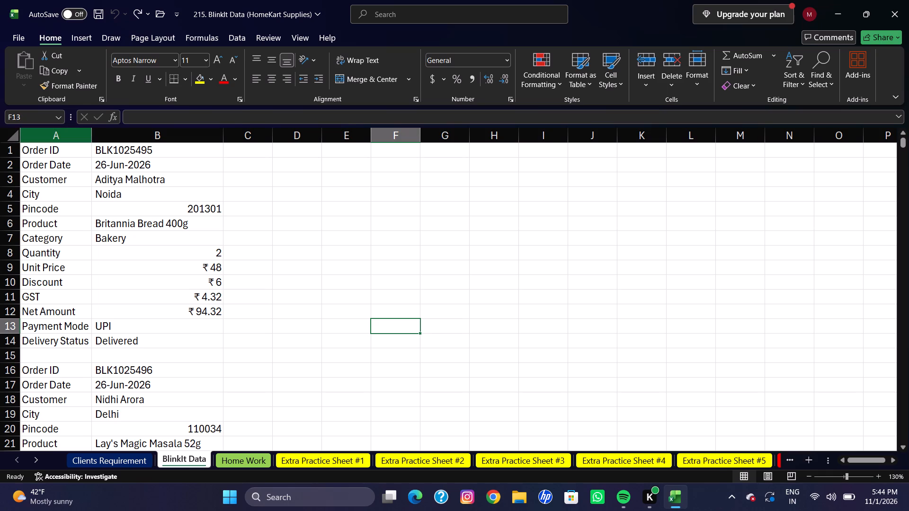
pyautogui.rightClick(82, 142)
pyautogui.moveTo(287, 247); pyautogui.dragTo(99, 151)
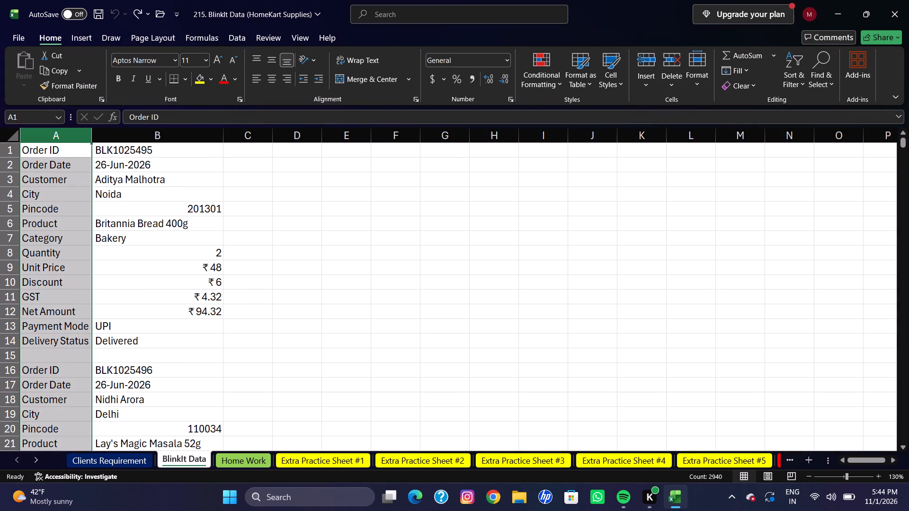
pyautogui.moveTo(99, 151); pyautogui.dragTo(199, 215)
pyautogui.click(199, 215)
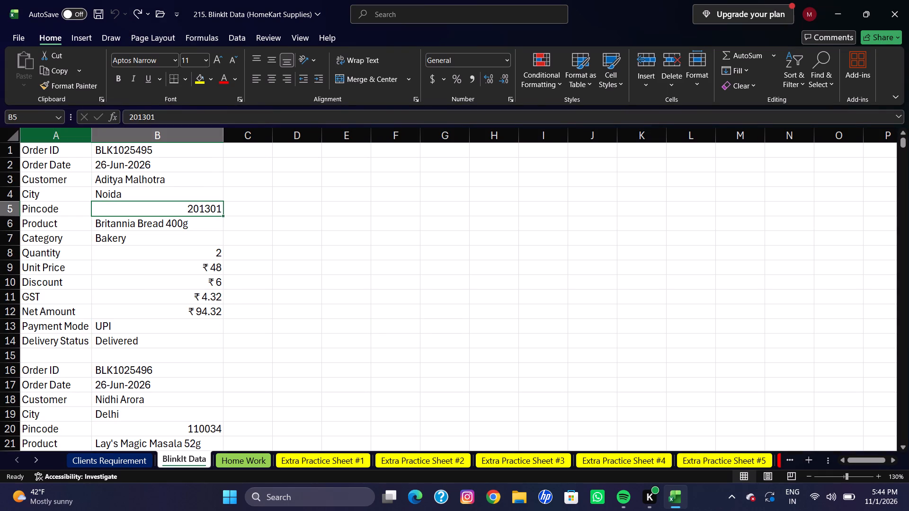
# Select all blank cells in column A using Go To Special with Blanks, and delete their entire rows.
pyautogui.rightClick(81, 141)
pyautogui.click(276, 230)
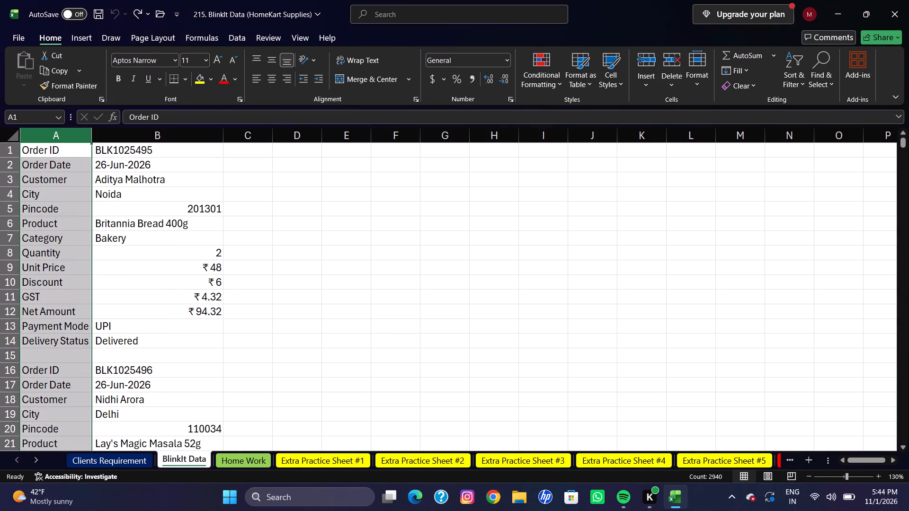
pyautogui.click(70, 142)
pyautogui.click(83, 138)
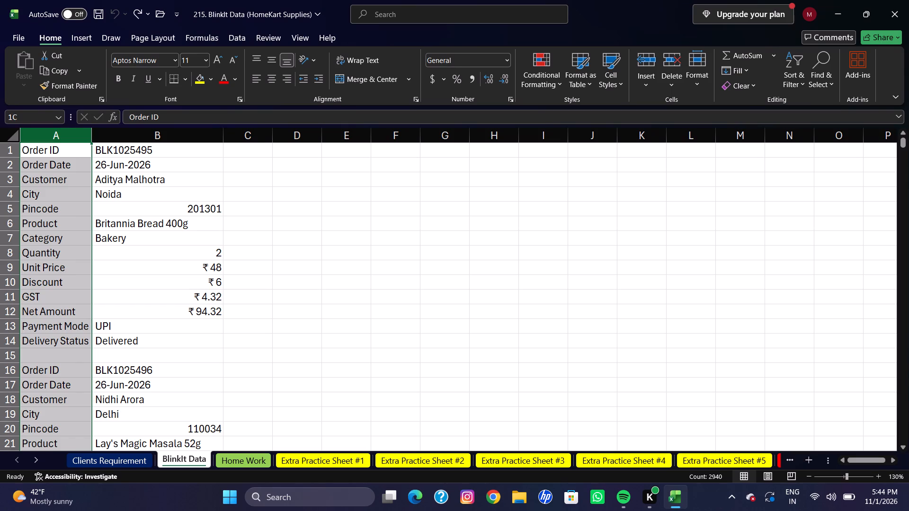
pyautogui.doubleClick(83, 138)
pyautogui.hotkey('ctrl', 'g')
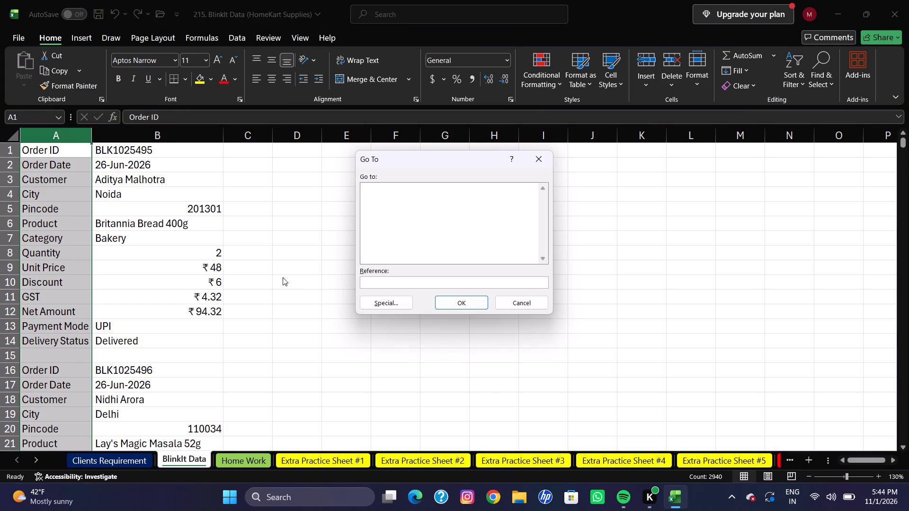
pyautogui.click(384, 300)
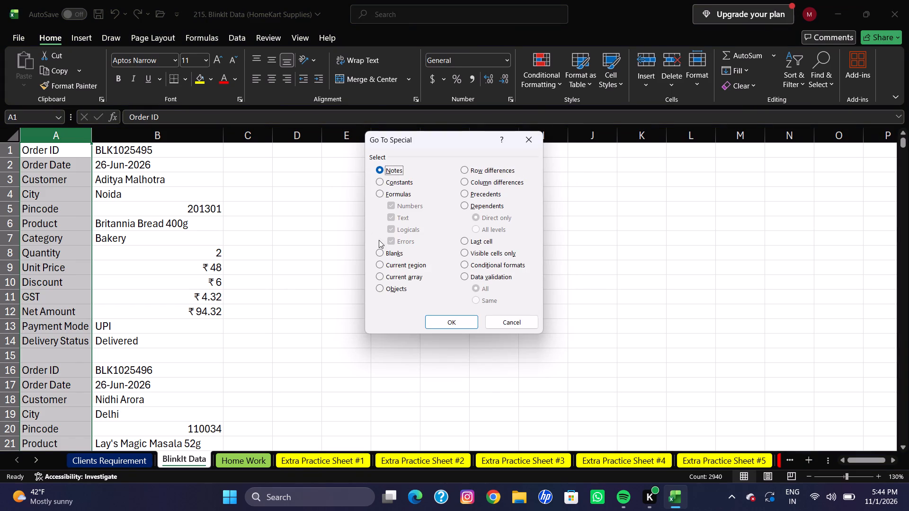
pyautogui.click(383, 251)
pyautogui.click(445, 320)
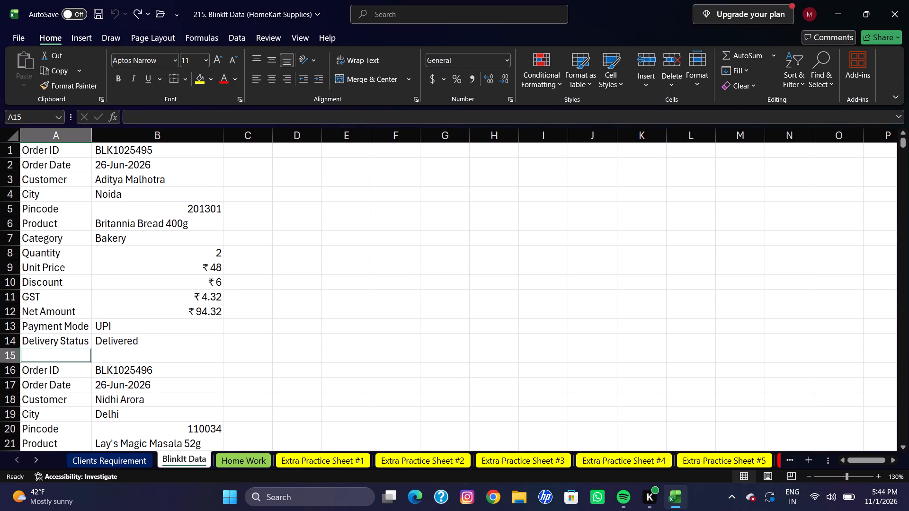
pyautogui.scroll(-2, 153, 357)
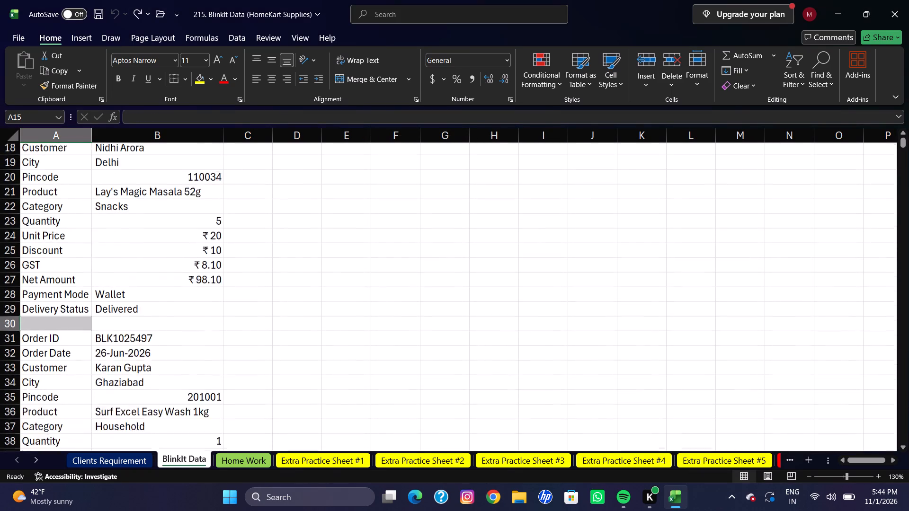
pyautogui.scroll(1, 153, 357)
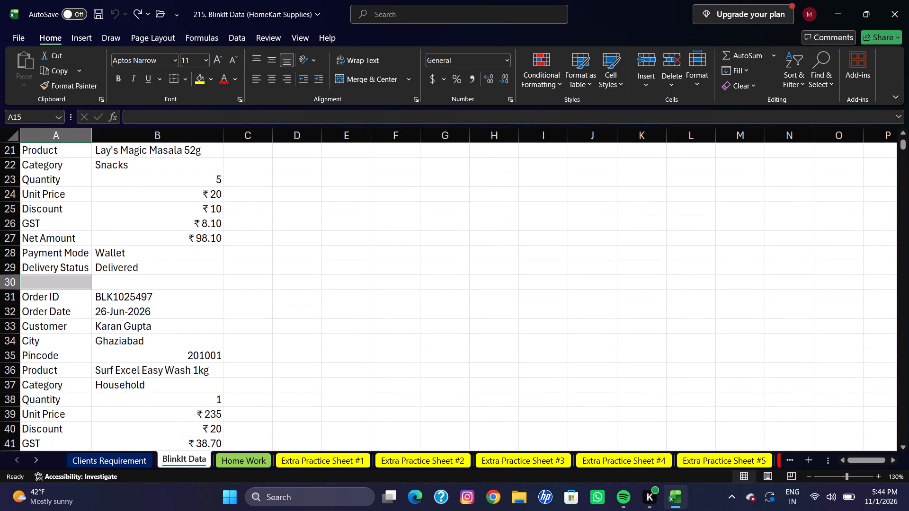
pyautogui.rightClick(85, 287)
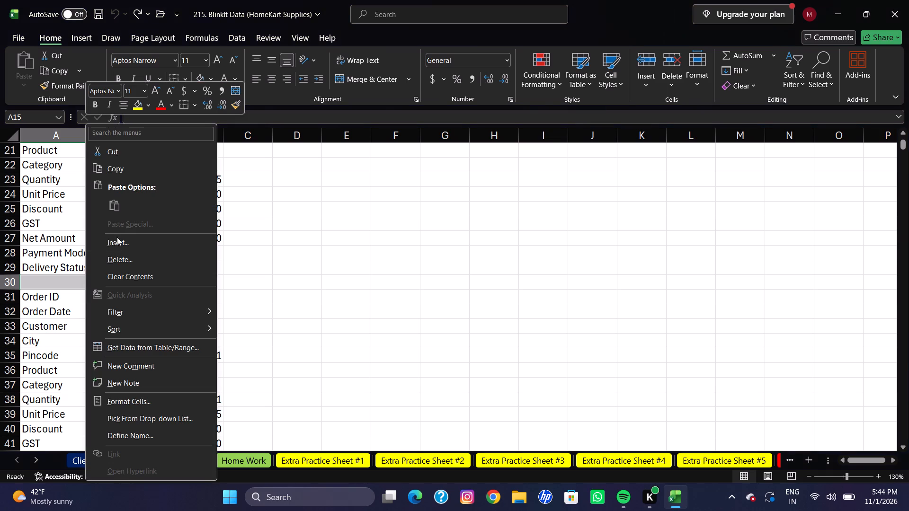
pyautogui.click(136, 264)
pyautogui.click(99, 287)
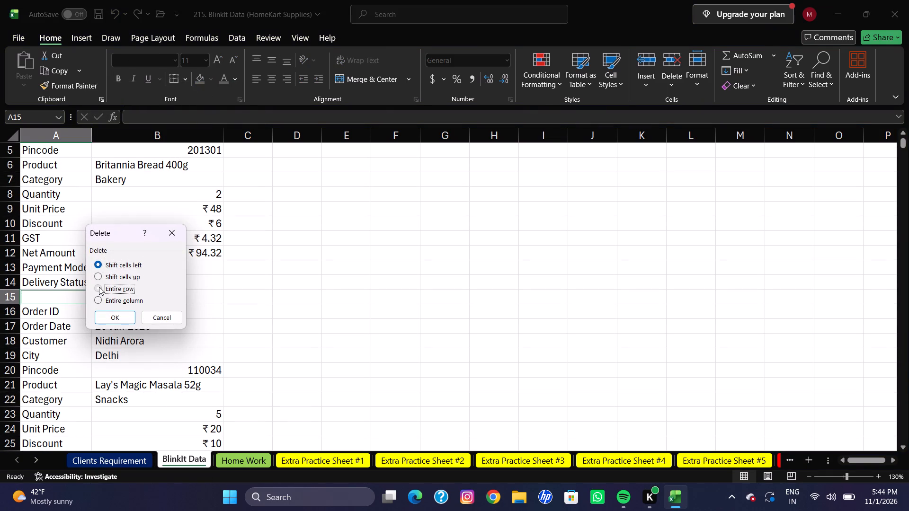
pyautogui.click(109, 316)
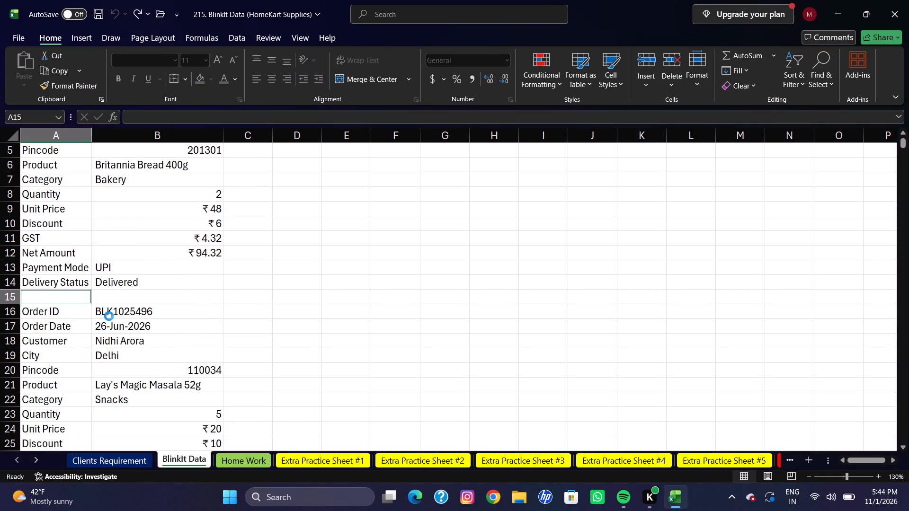
# Review the order records down the BlinkIt Data sheet to check for leftover blank rows.
pyautogui.scroll(-2, 109, 316)
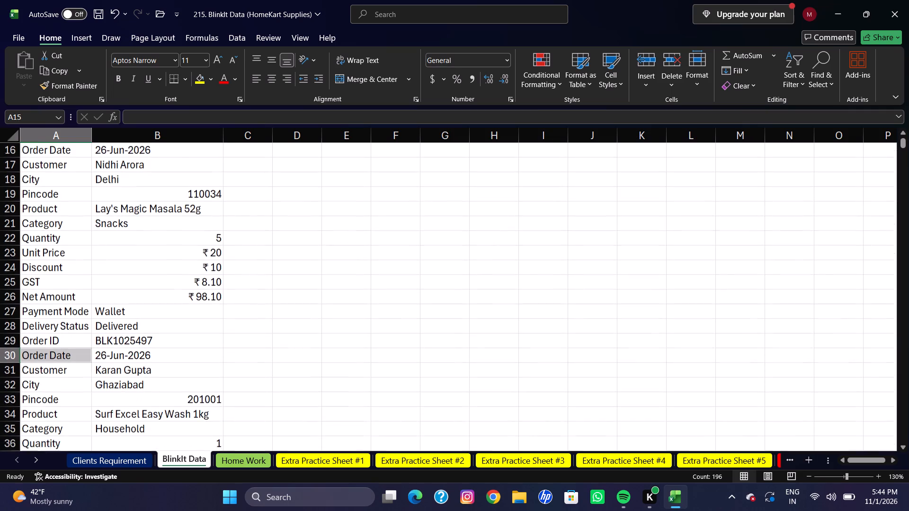
pyautogui.scroll(-4, 109, 316)
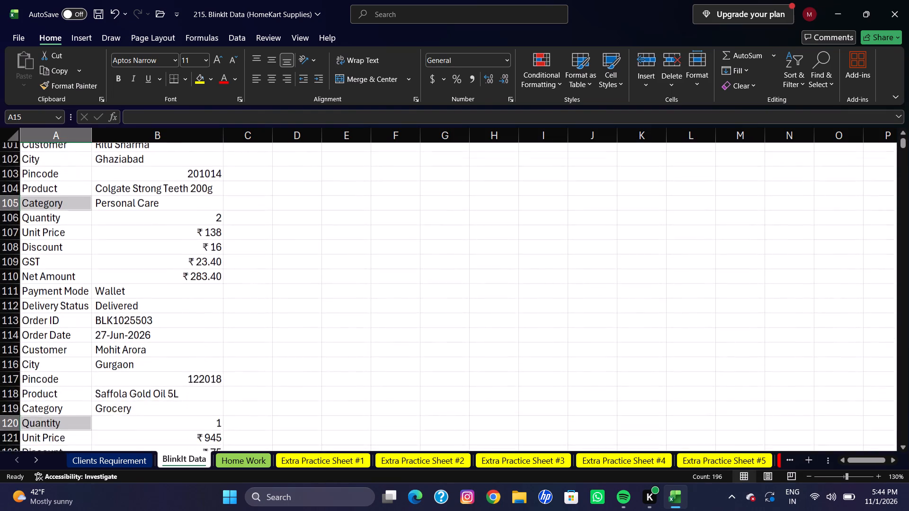
pyautogui.scroll(5, 109, 316)
pyautogui.scroll(-2, 109, 316)
pyautogui.scroll(2, 109, 316)
pyautogui.scroll(-2, 109, 316)
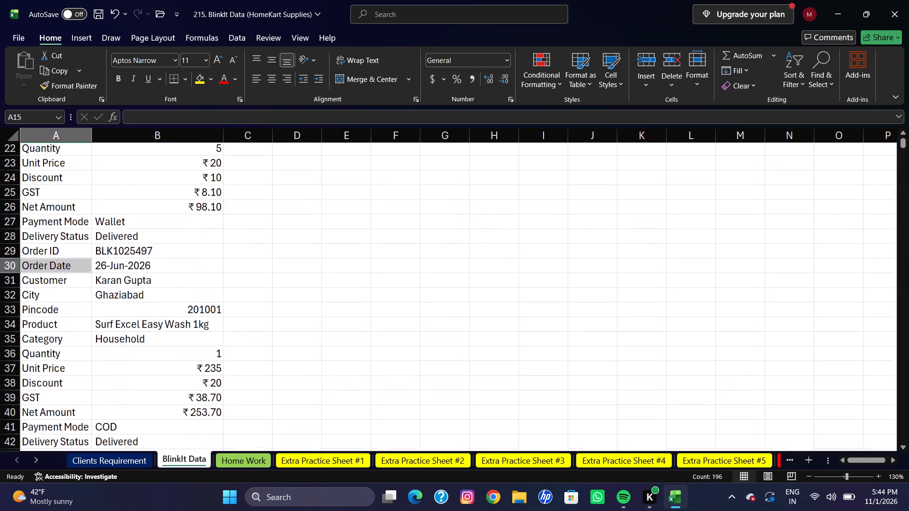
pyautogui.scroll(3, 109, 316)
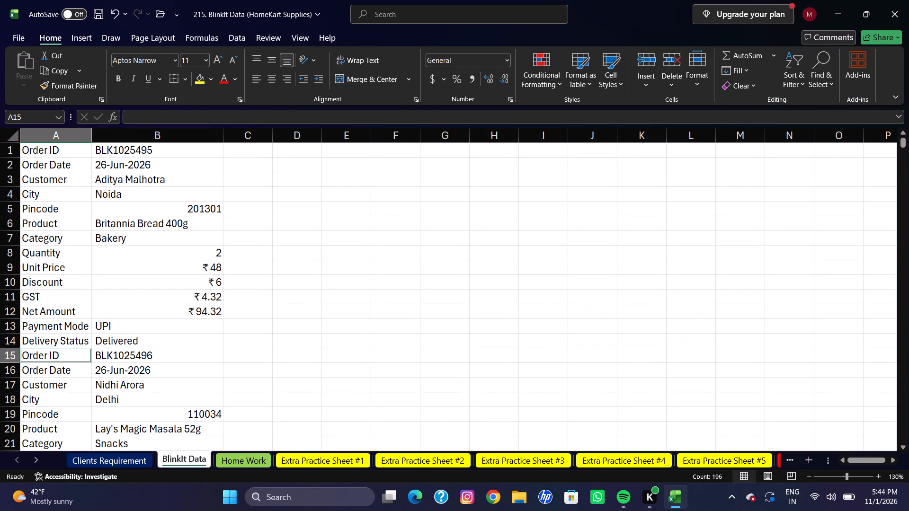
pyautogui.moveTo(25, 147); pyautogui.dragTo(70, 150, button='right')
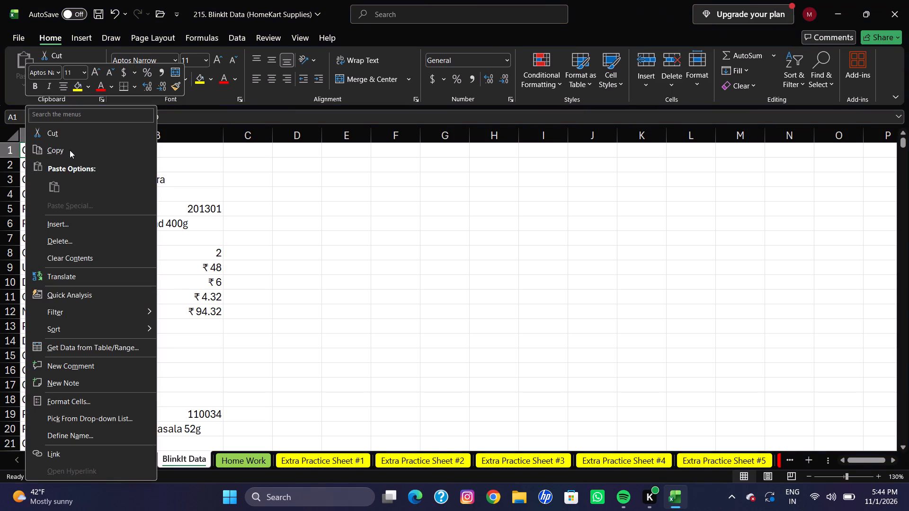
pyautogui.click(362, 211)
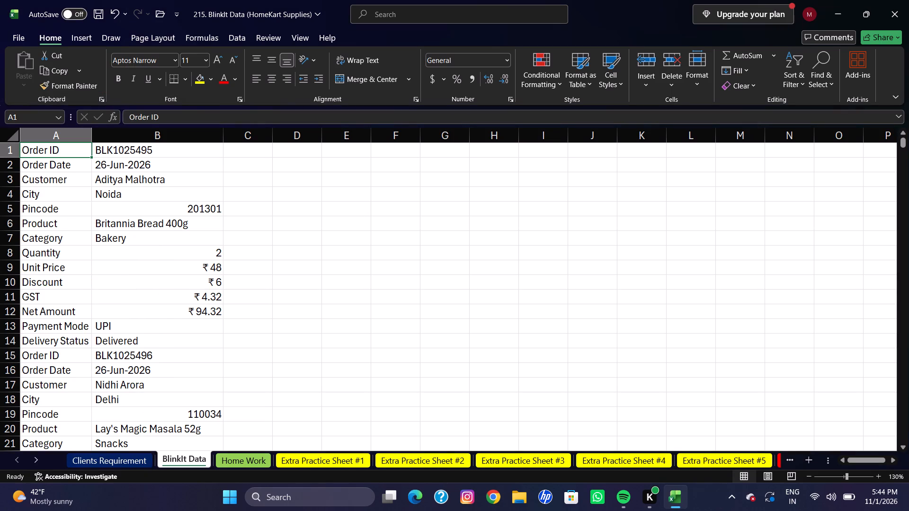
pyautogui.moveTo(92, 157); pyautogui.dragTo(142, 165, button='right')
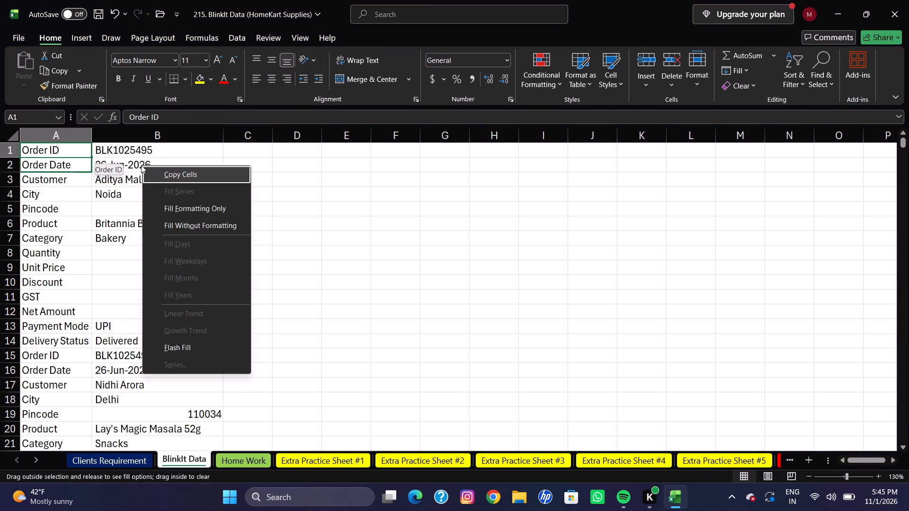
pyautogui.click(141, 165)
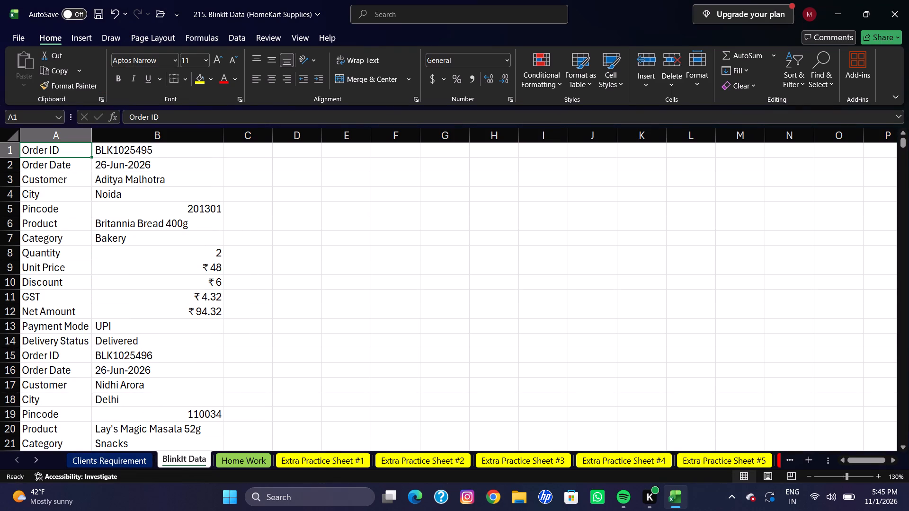
# Fill the Order ID label from cell A1 across into cell B1.
pyautogui.moveTo(92, 156); pyautogui.dragTo(229, 245)
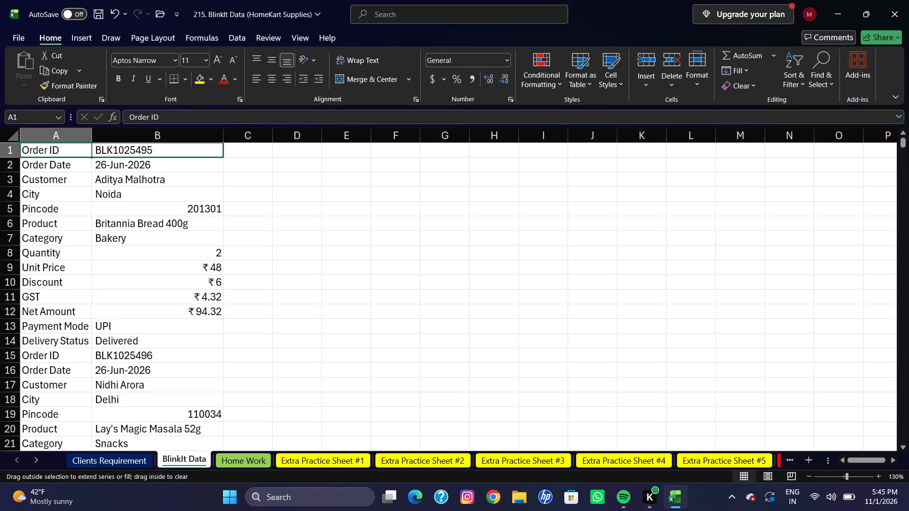
pyautogui.click(229, 245)
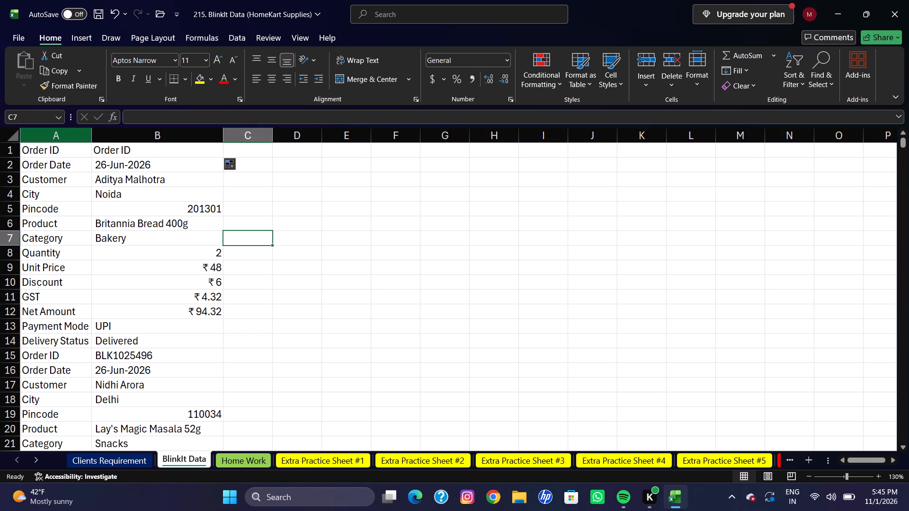
# Convert the order data range A1:B2940 into a table, leaving the headers option off.
pyautogui.click(80, 150)
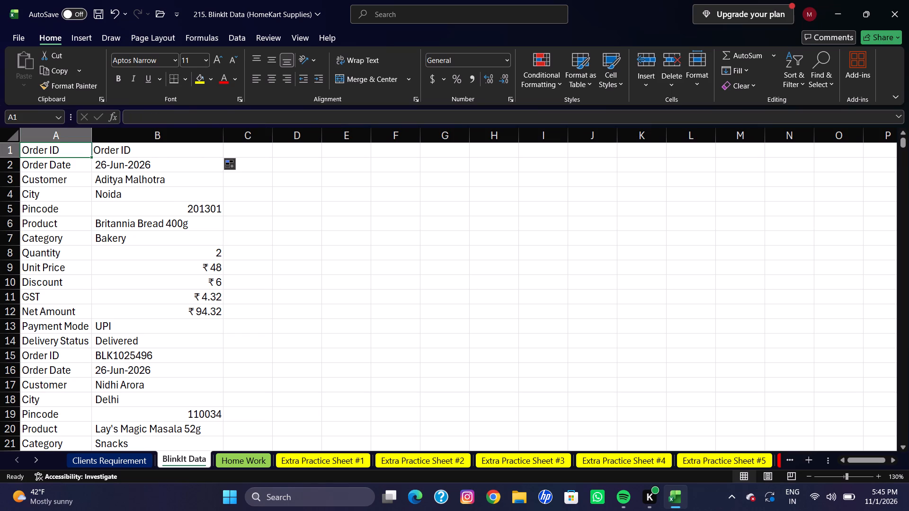
pyautogui.hotkey('ctrl', 'a')
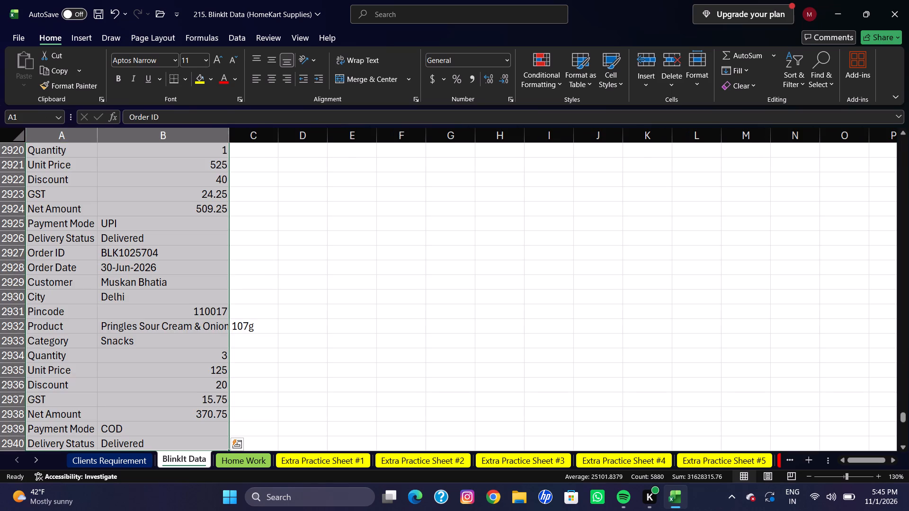
pyautogui.hotkey('ctrl', 't')
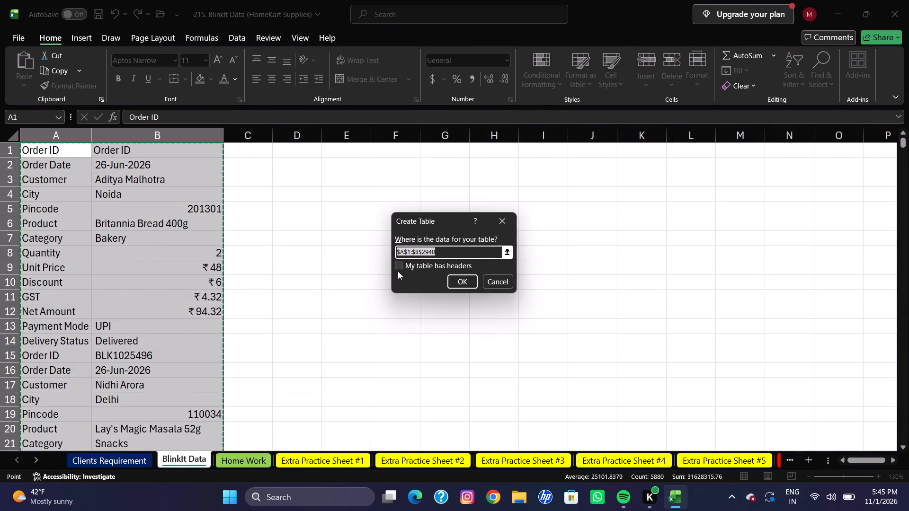
pyautogui.click(467, 284)
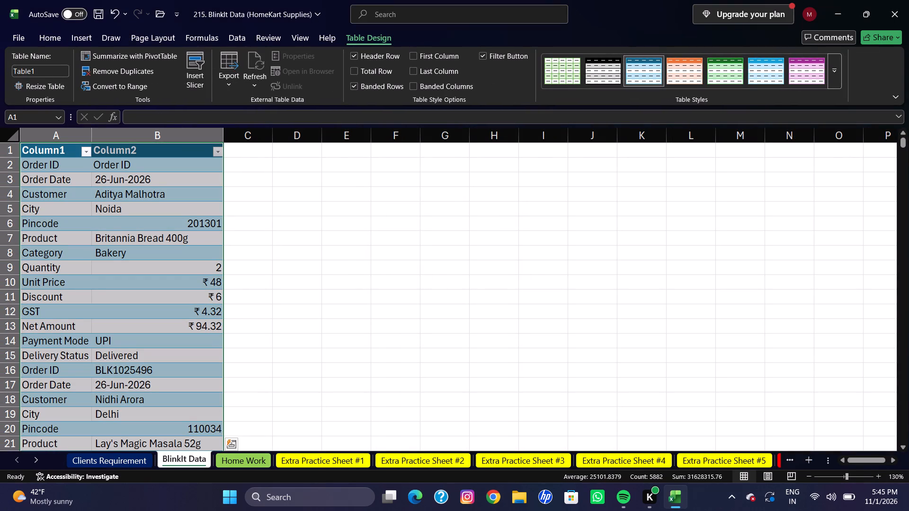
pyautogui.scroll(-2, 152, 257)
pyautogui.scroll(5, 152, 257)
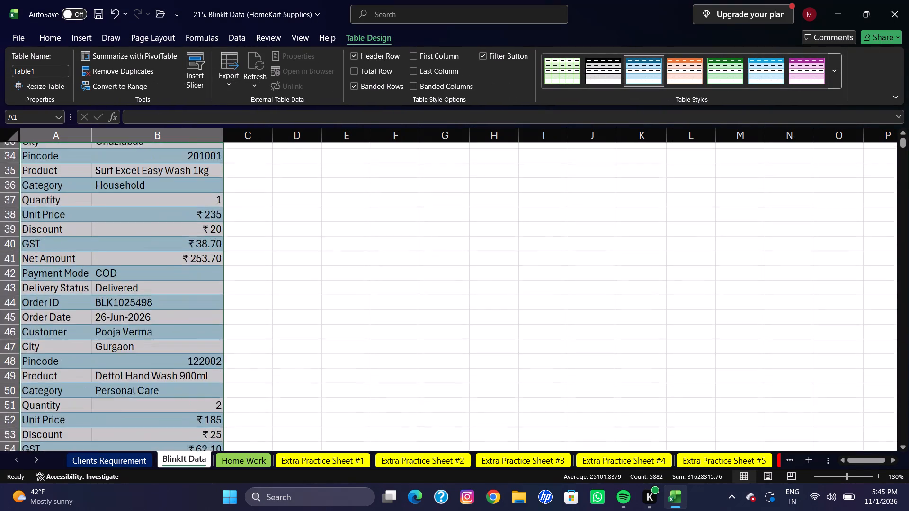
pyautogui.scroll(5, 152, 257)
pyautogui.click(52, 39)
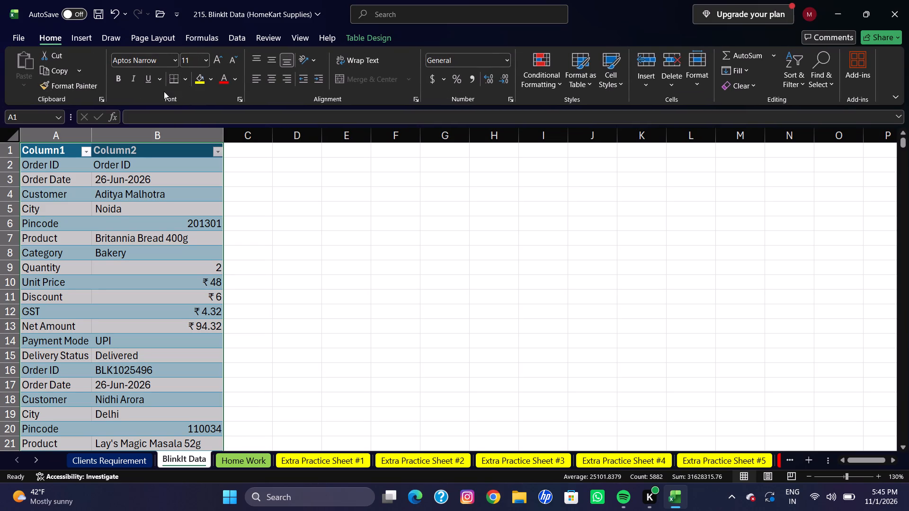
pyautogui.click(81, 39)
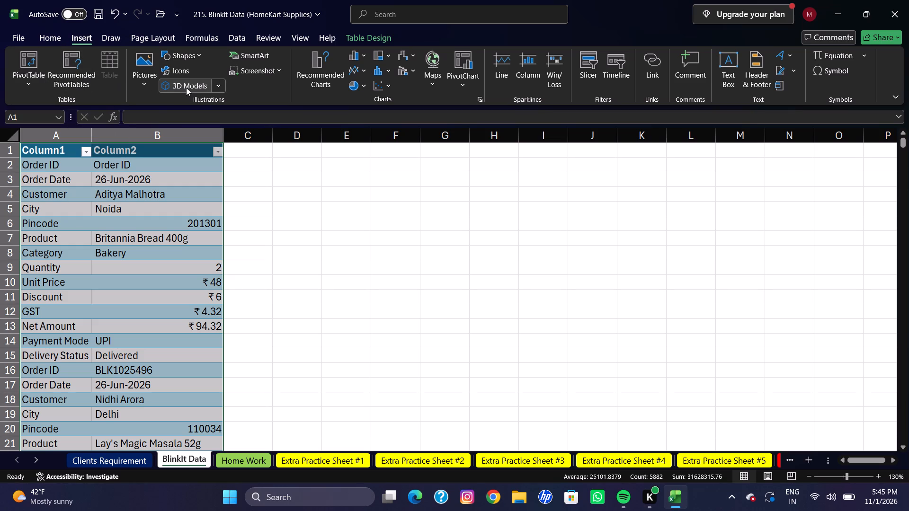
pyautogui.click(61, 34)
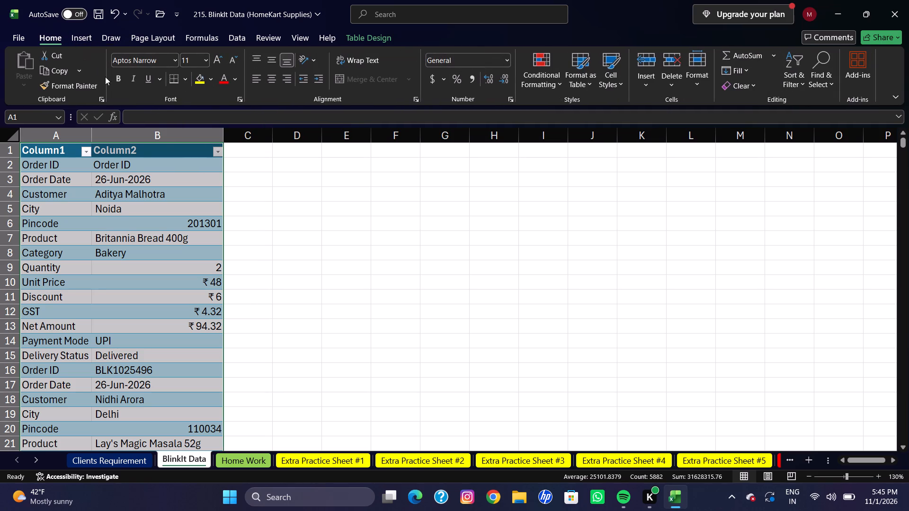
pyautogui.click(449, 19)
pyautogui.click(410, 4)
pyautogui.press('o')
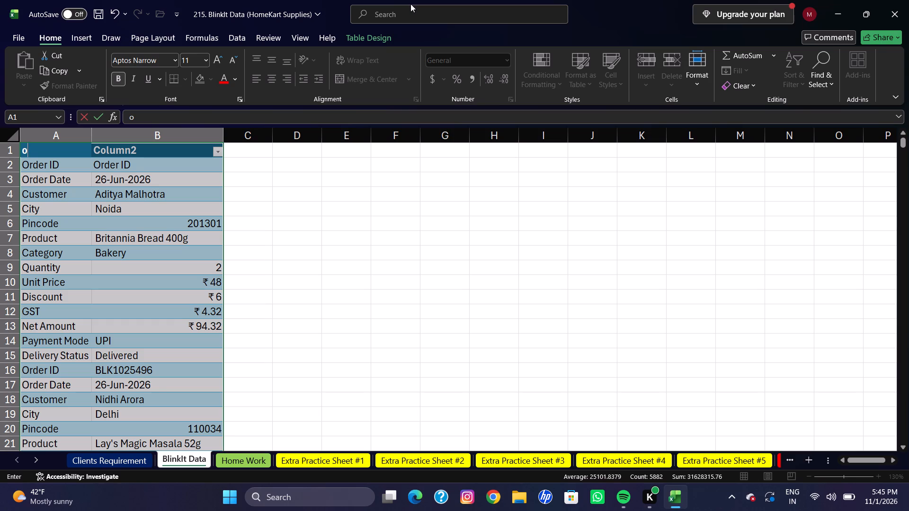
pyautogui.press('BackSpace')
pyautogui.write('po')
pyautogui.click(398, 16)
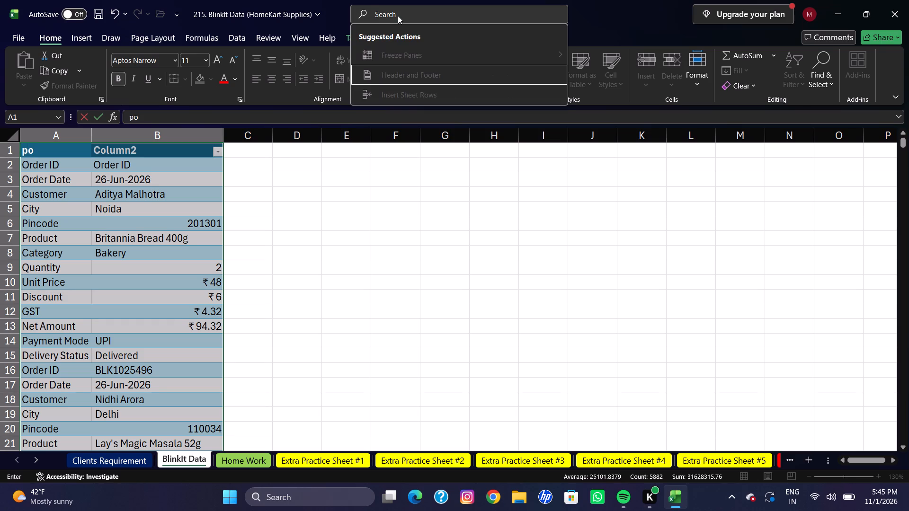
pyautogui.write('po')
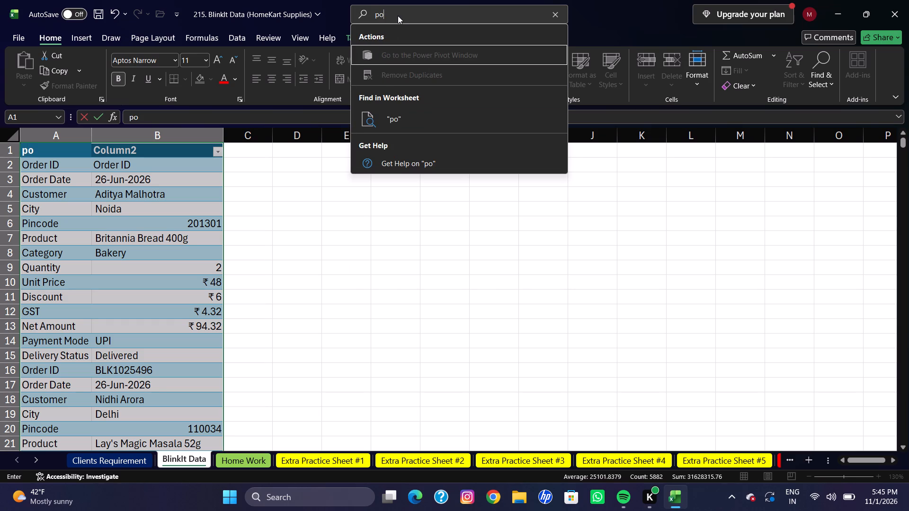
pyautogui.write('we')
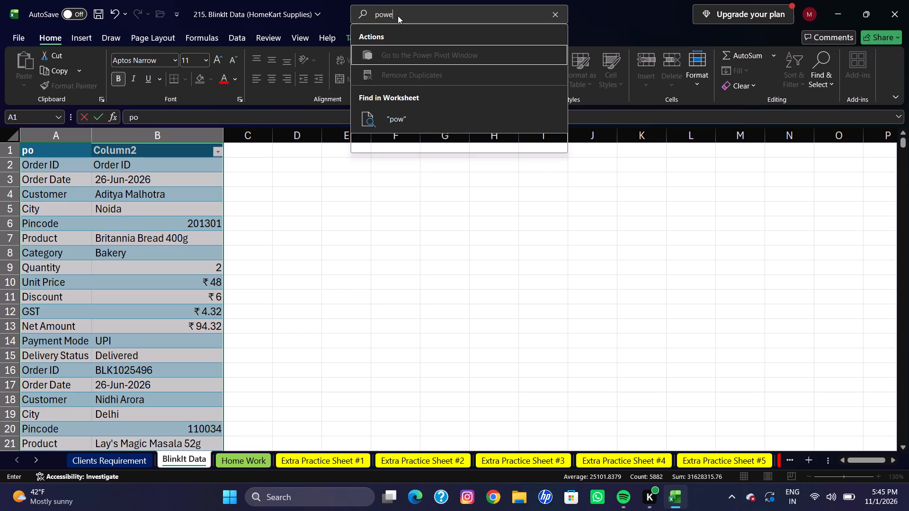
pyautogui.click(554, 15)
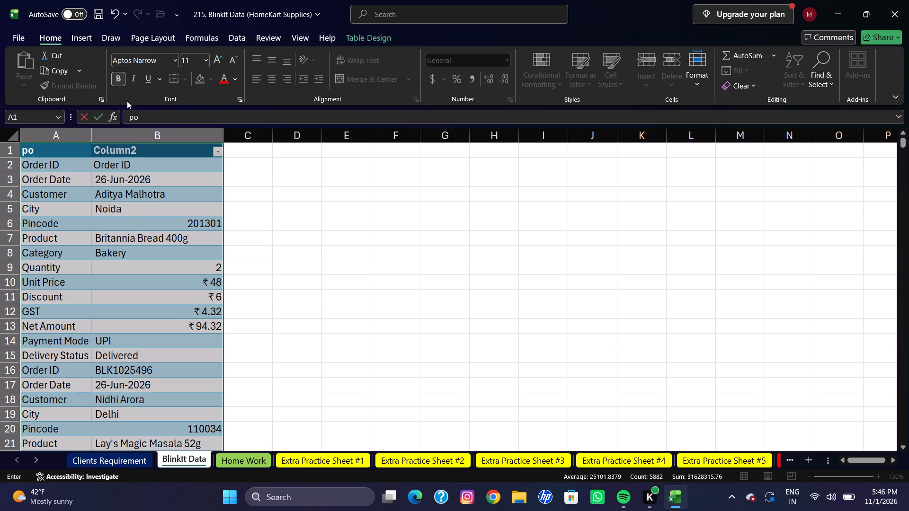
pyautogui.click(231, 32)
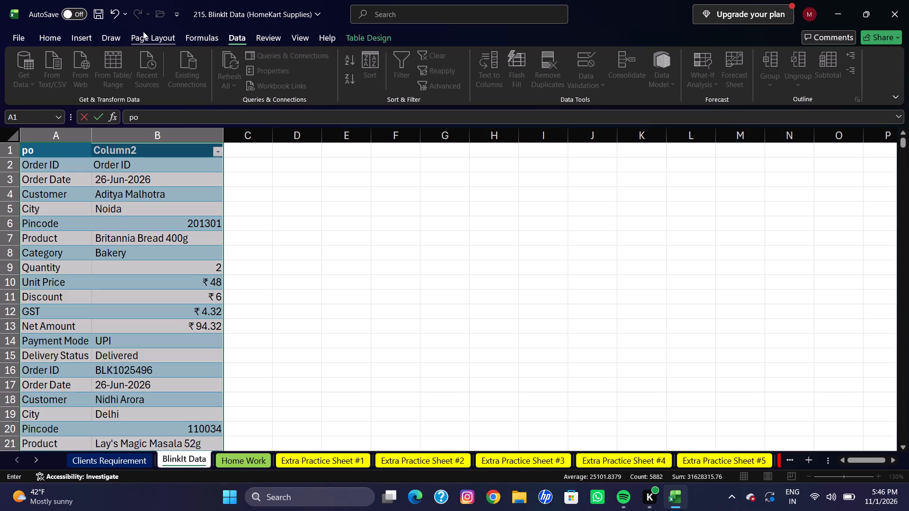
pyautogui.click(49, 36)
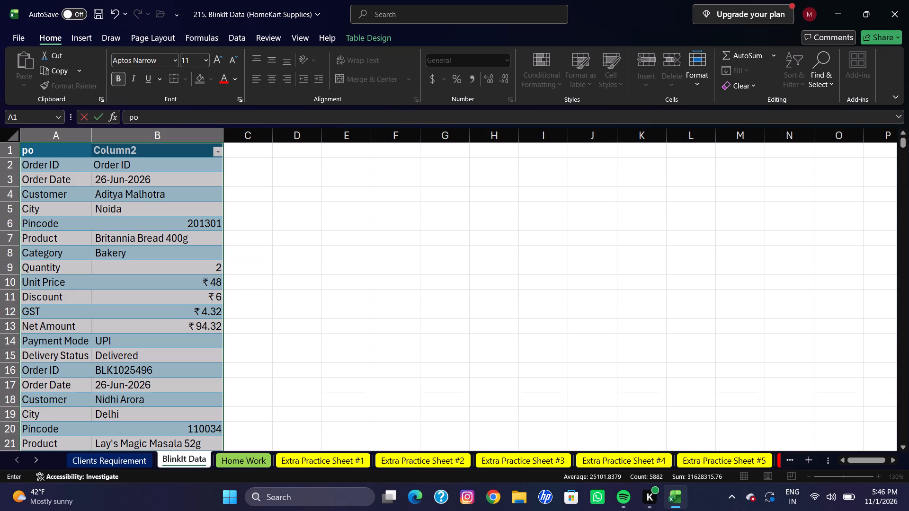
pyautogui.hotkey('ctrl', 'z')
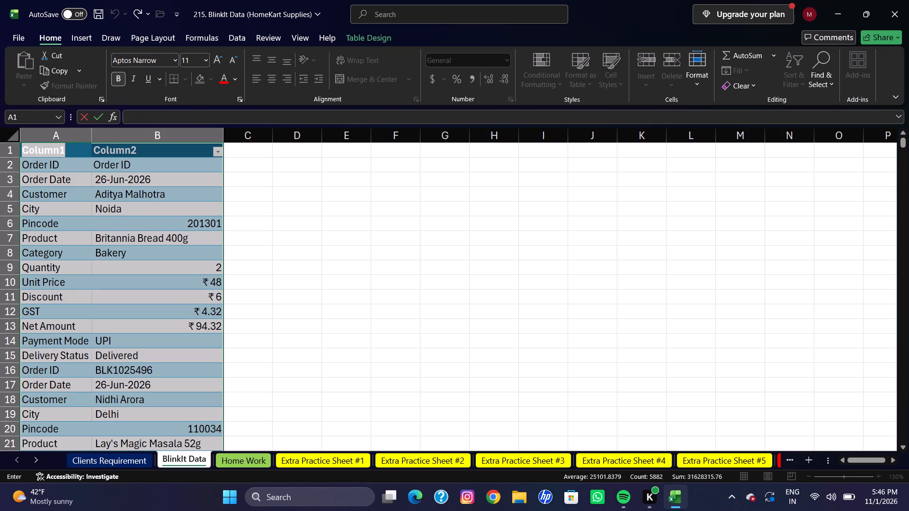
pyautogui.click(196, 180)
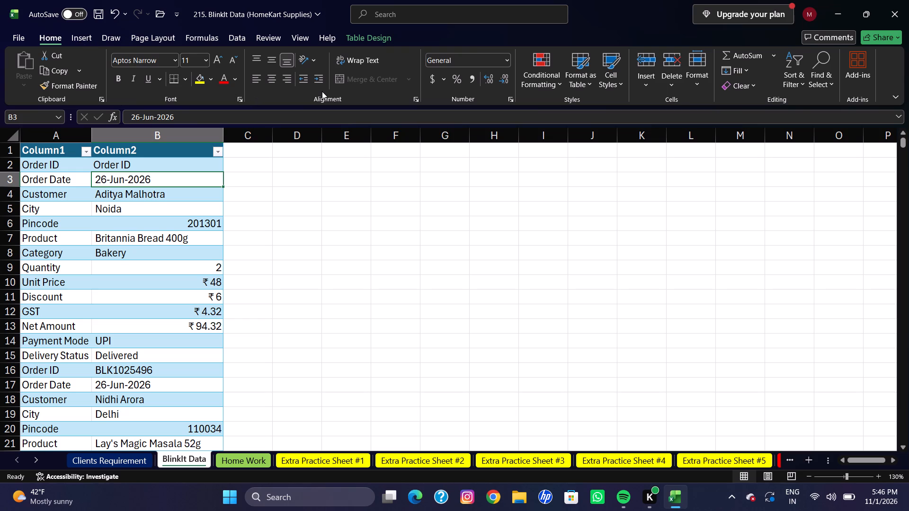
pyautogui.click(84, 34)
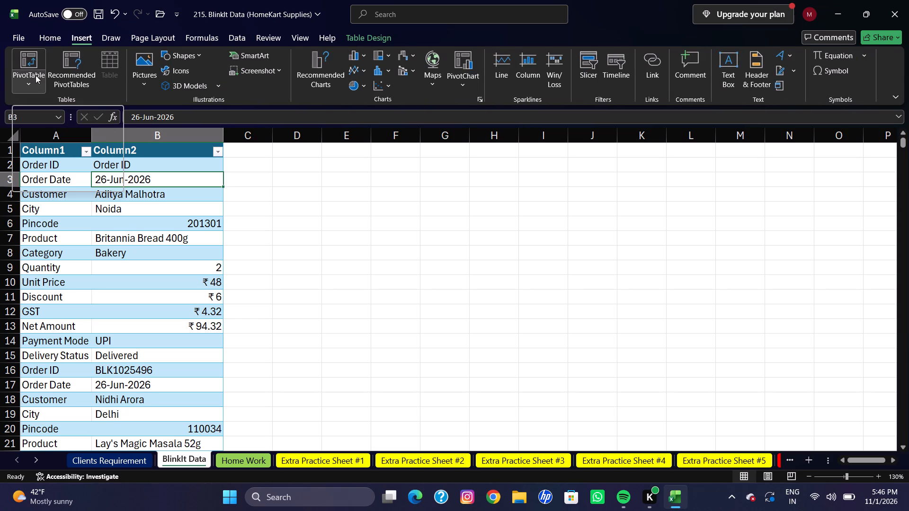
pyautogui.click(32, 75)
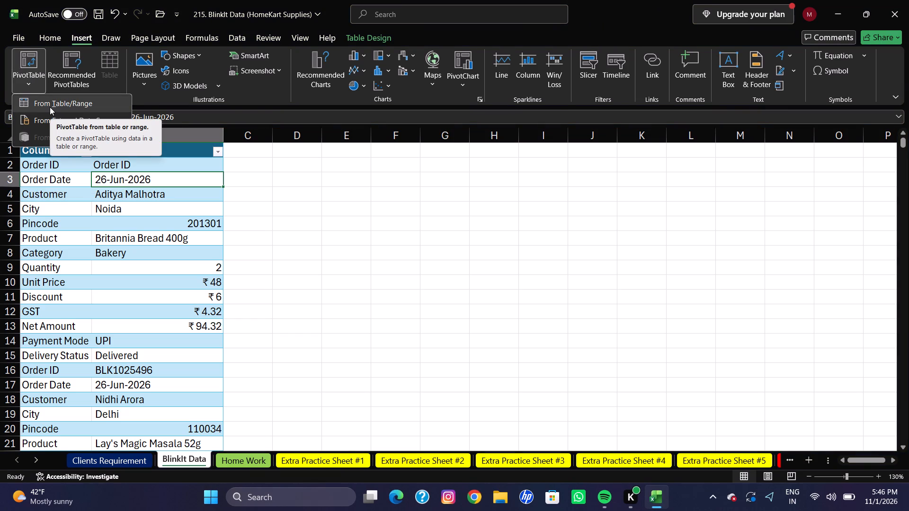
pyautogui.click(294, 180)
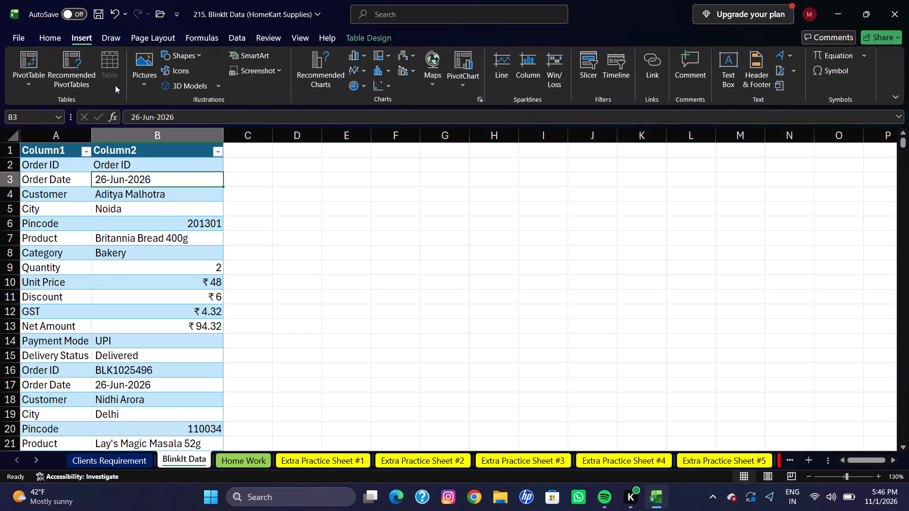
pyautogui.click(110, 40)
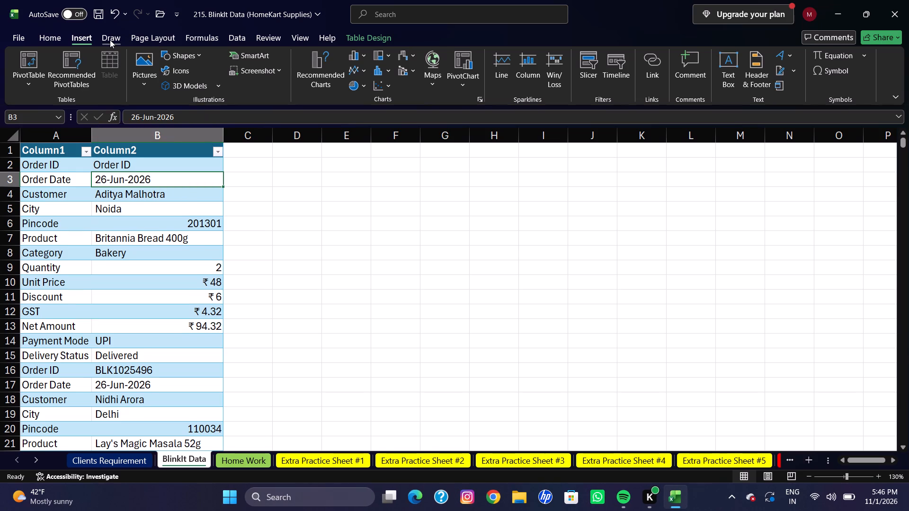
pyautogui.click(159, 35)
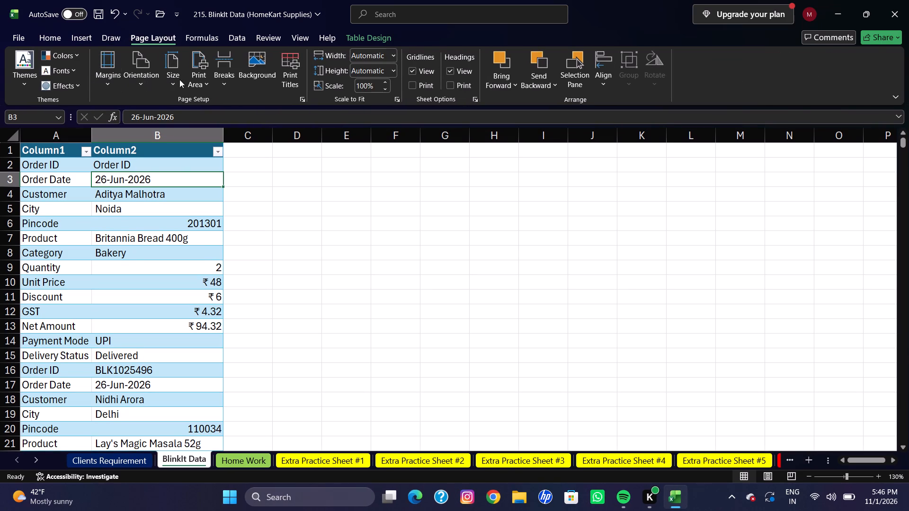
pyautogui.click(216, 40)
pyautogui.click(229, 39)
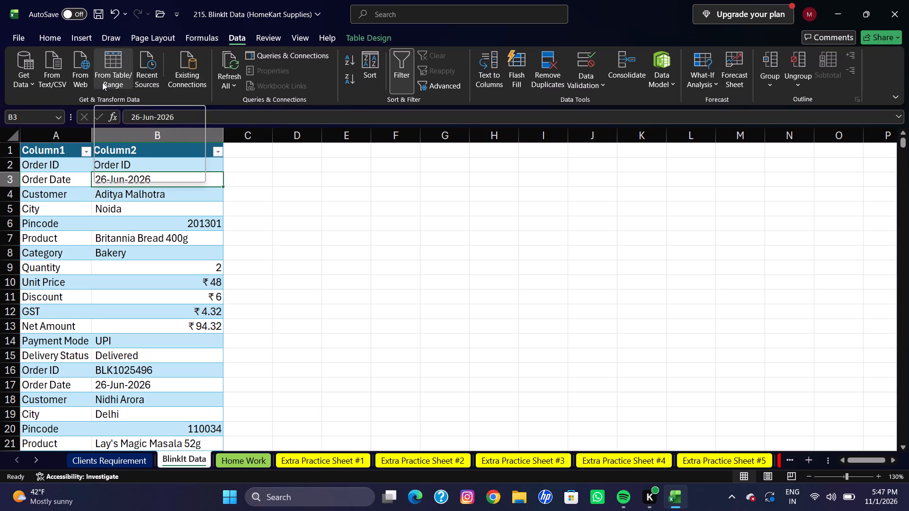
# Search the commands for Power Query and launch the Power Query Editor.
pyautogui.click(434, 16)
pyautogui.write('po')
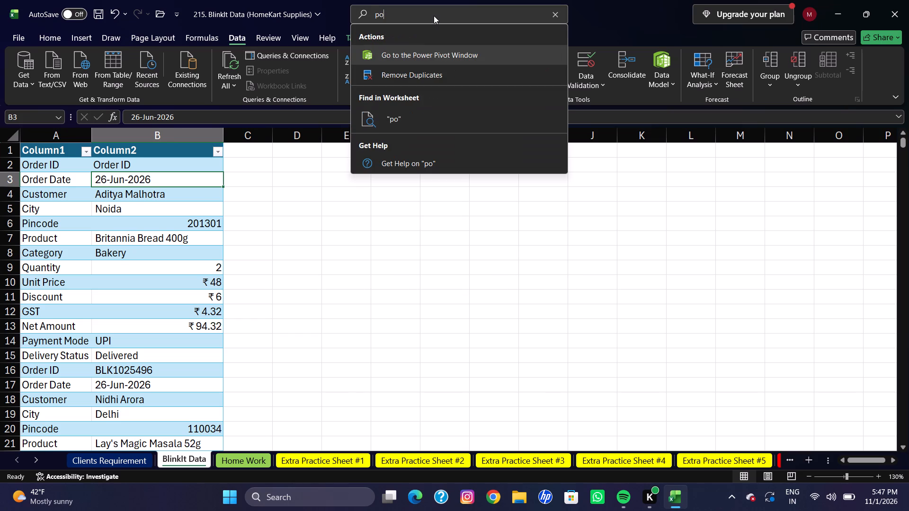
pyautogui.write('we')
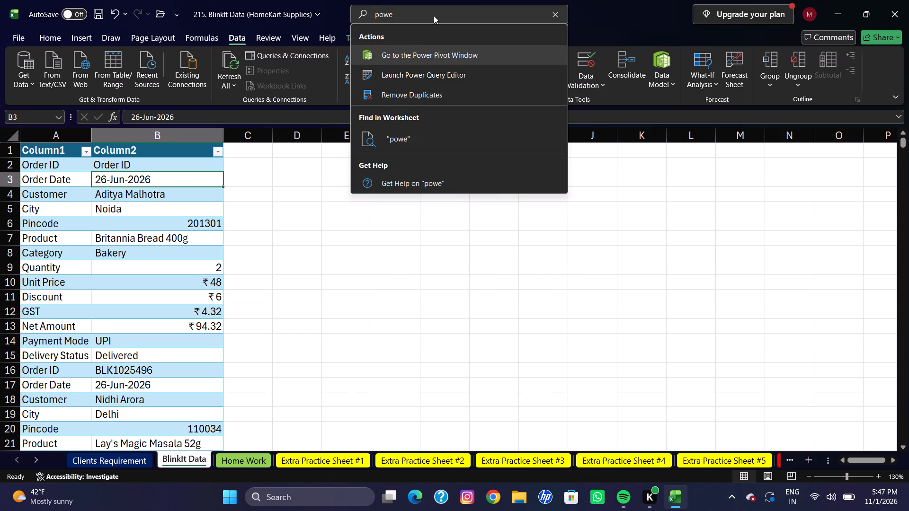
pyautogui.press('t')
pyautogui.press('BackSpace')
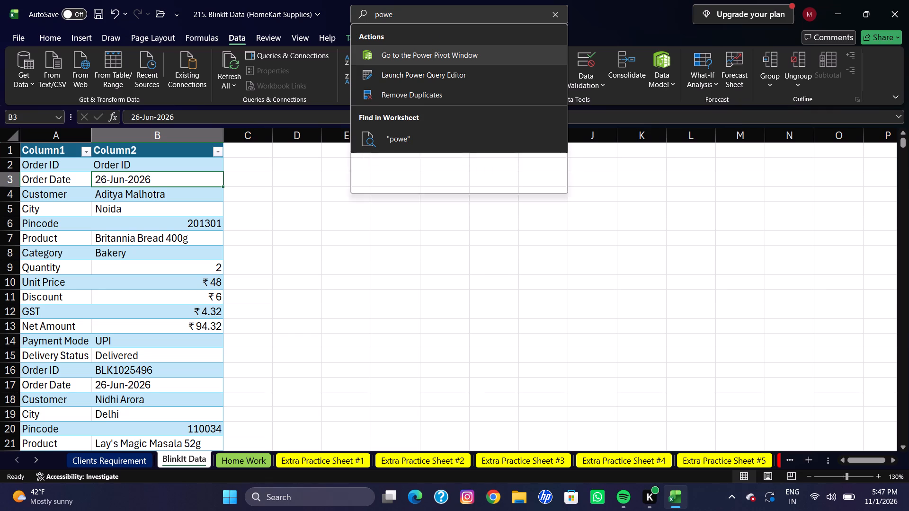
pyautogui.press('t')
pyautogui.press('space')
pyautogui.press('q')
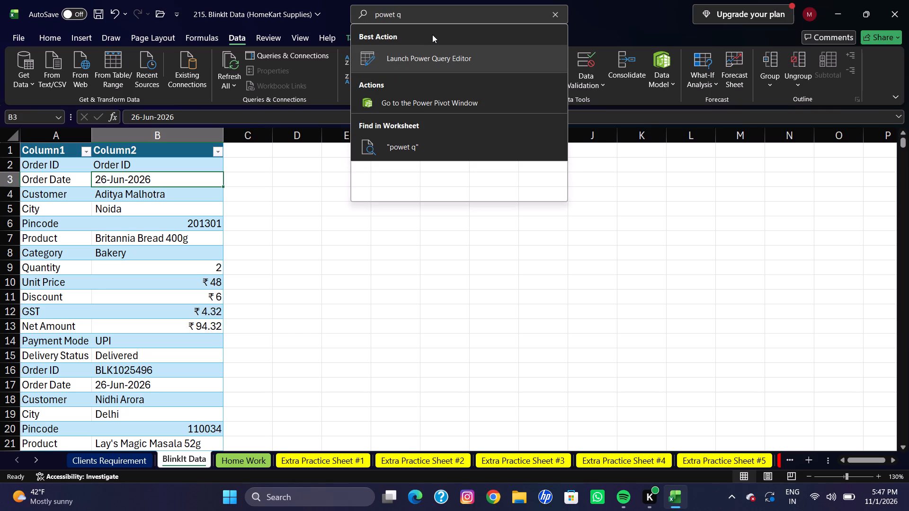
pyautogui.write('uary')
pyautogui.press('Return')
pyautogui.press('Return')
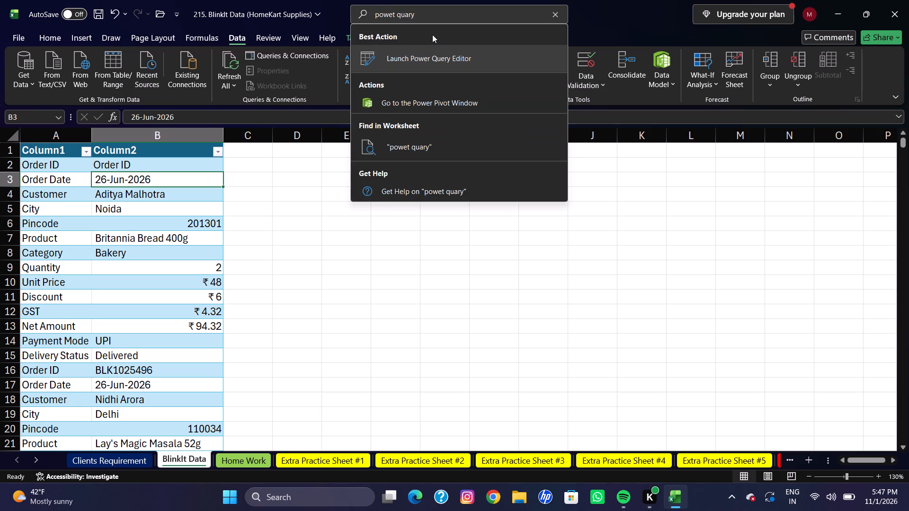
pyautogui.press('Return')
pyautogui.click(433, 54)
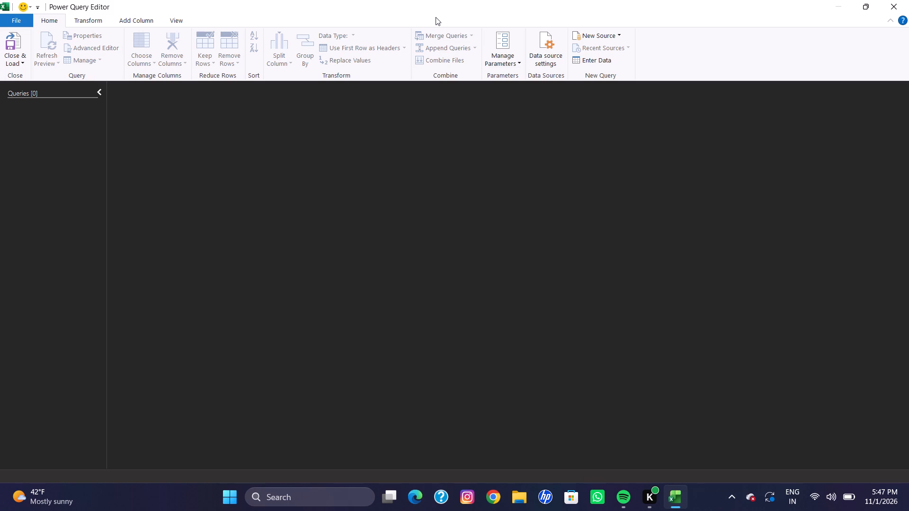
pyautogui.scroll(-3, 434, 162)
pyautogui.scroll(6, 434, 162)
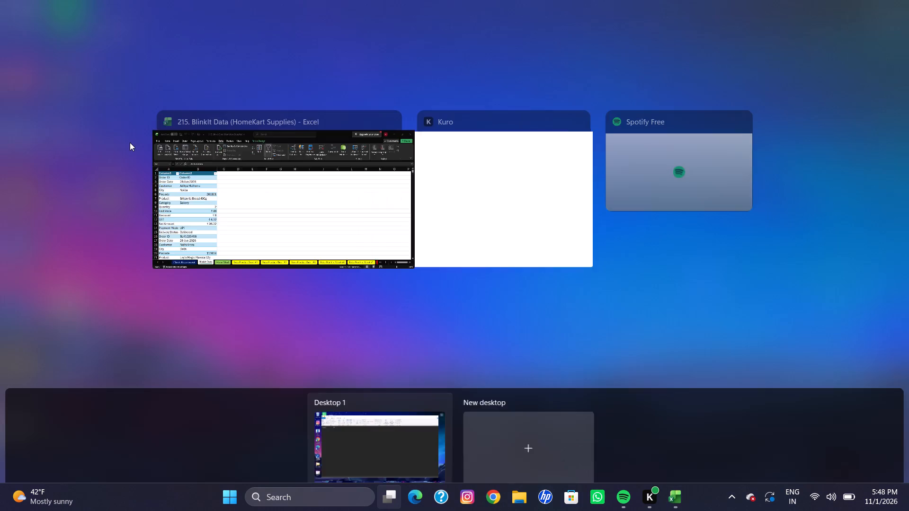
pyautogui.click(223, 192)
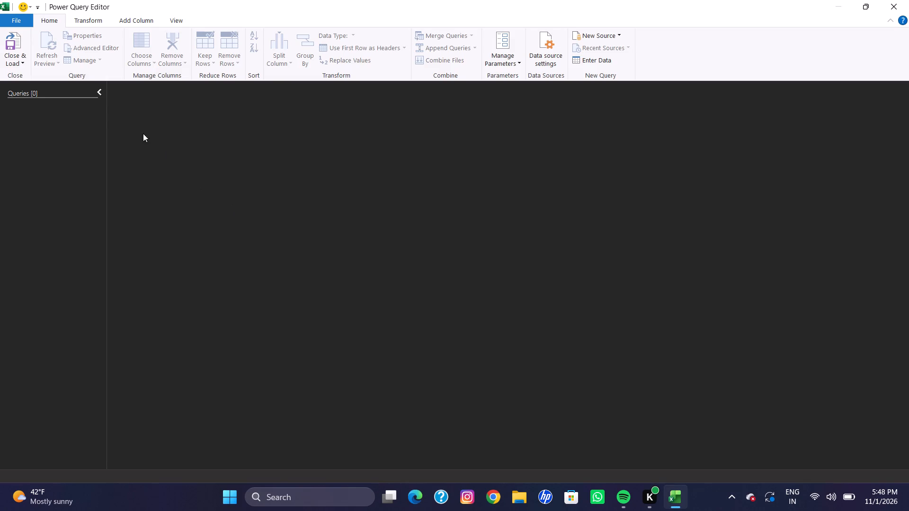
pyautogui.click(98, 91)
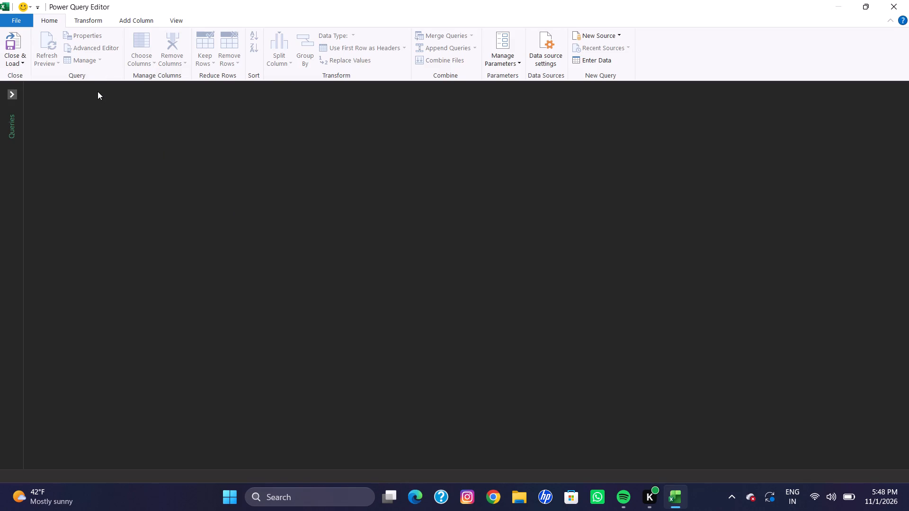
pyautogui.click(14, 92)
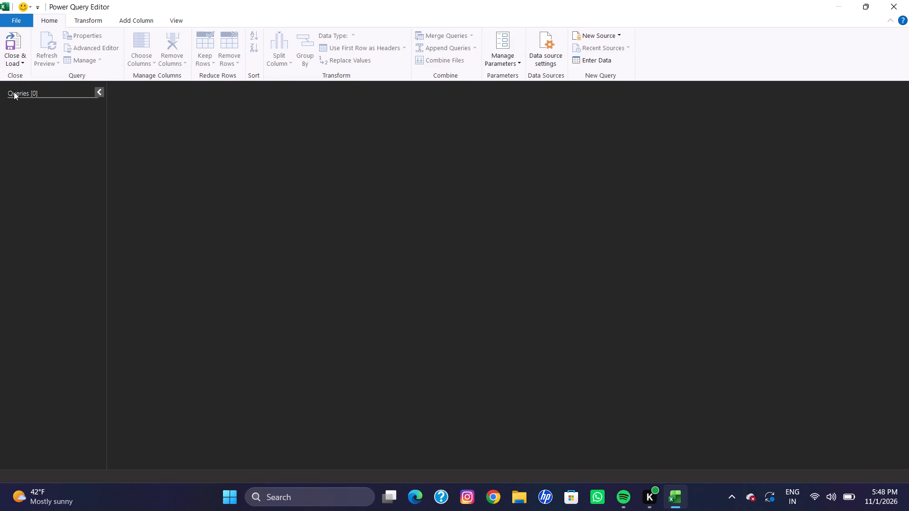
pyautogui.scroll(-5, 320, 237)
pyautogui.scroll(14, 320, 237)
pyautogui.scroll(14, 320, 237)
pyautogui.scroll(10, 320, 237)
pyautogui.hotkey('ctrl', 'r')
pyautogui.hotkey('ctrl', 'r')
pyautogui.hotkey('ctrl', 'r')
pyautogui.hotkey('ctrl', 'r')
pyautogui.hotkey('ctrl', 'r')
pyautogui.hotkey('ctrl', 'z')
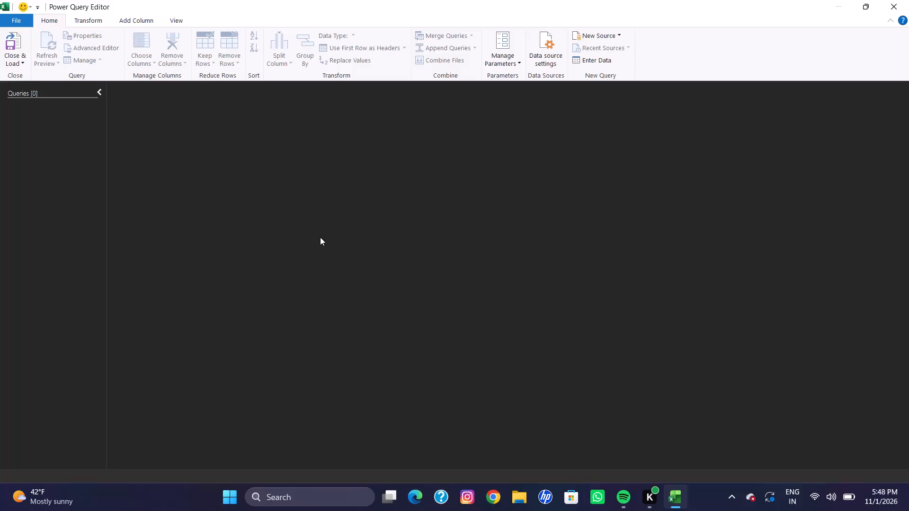
# Minimize the ribbon of the Power Query Editor and show the Quick Access Toolbar below it.
pyautogui.click(49, 13)
pyautogui.click(52, 23)
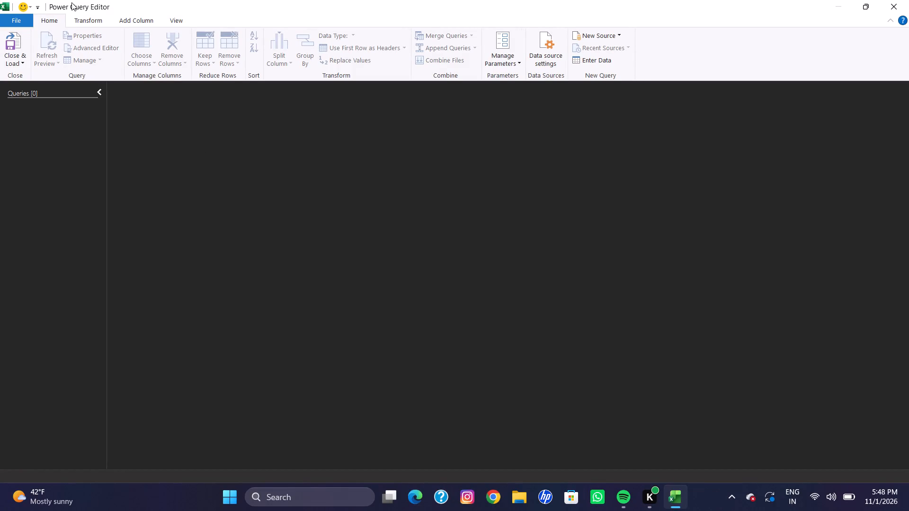
pyautogui.click(71, 2)
pyautogui.tripleClick(50, 17)
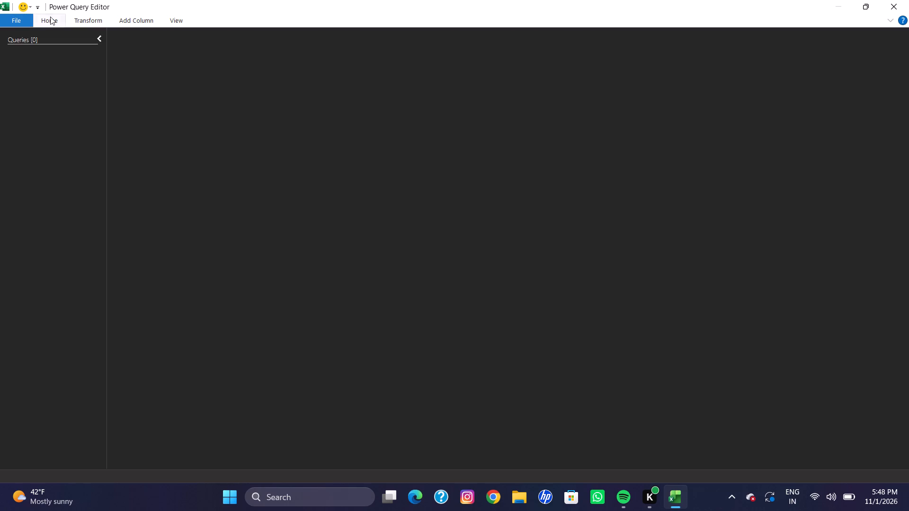
pyautogui.click(47, 15)
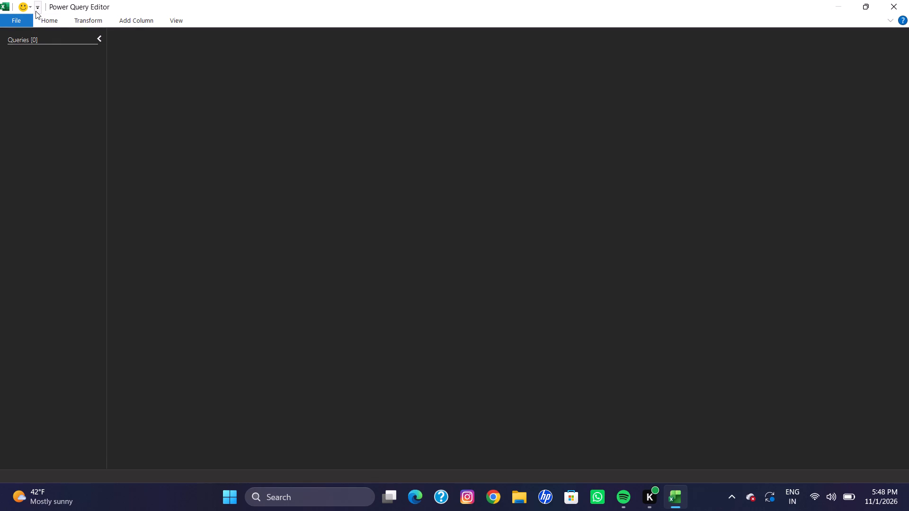
pyautogui.click(36, 11)
pyautogui.click(67, 22)
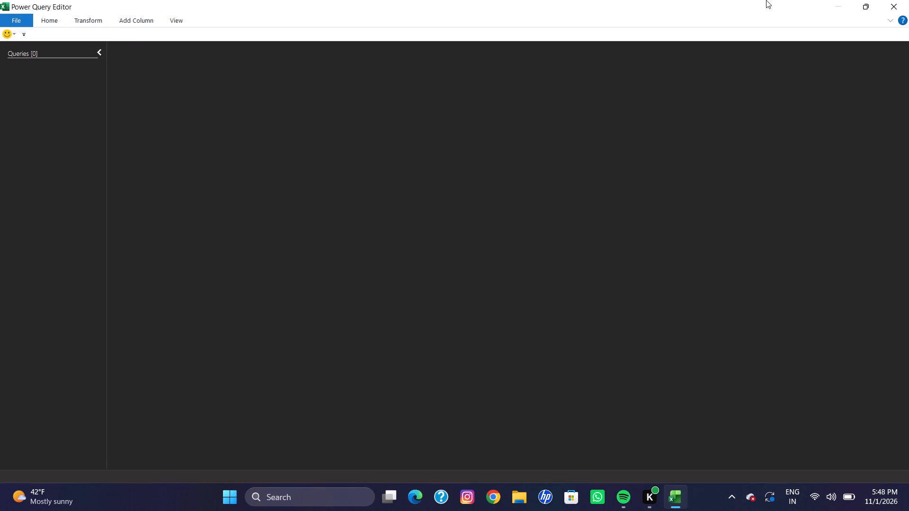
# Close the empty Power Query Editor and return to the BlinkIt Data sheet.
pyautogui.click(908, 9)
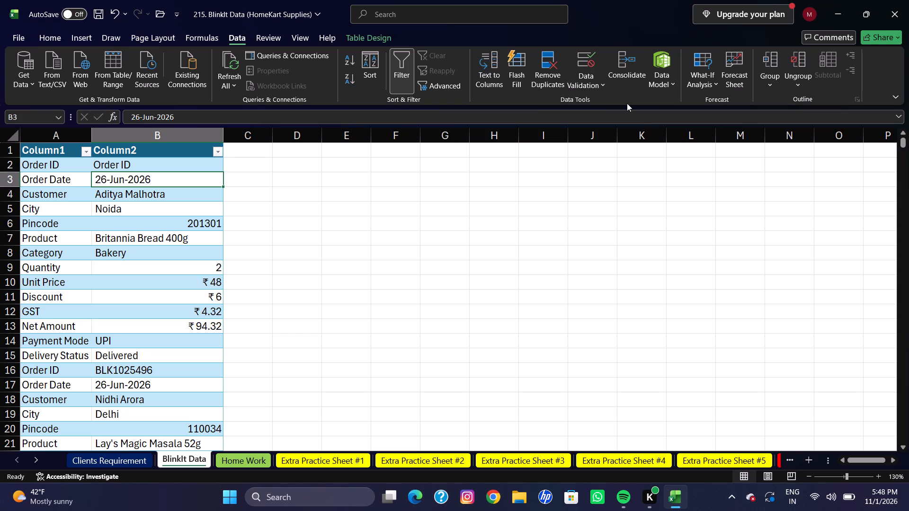
# Load the order table from the BlinkIt Data sheet into Power Query using From Table/Range.
pyautogui.click(284, 35)
pyautogui.click(233, 35)
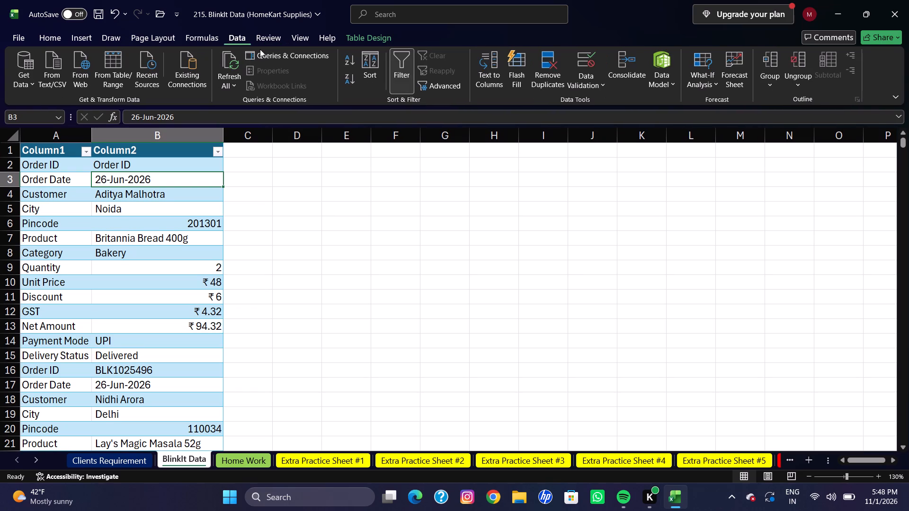
pyautogui.click(235, 86)
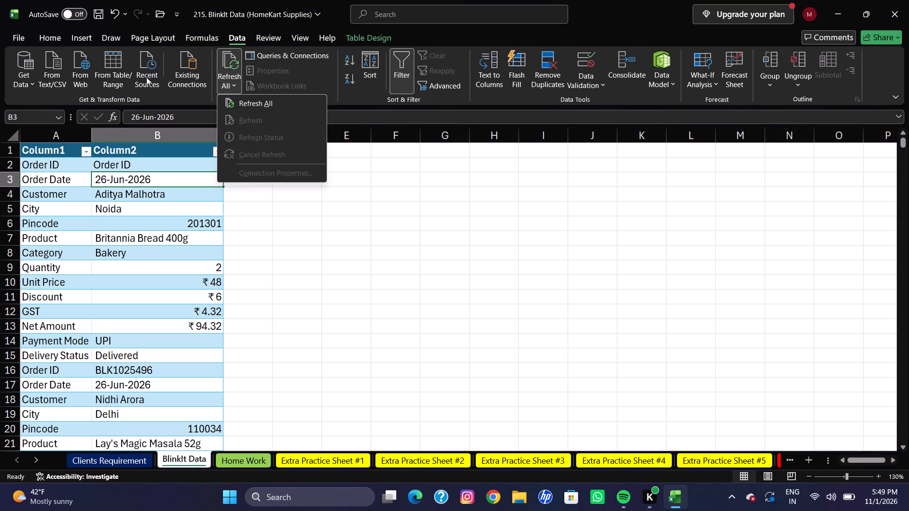
pyautogui.click(108, 78)
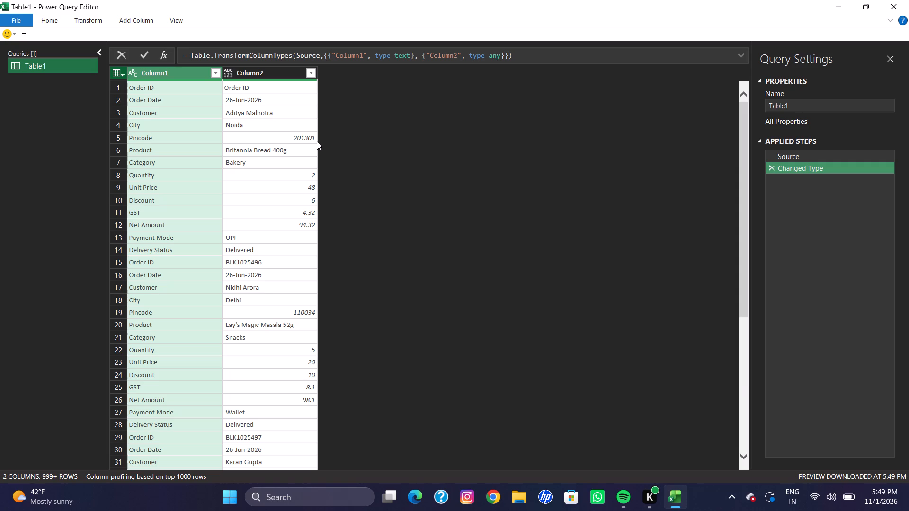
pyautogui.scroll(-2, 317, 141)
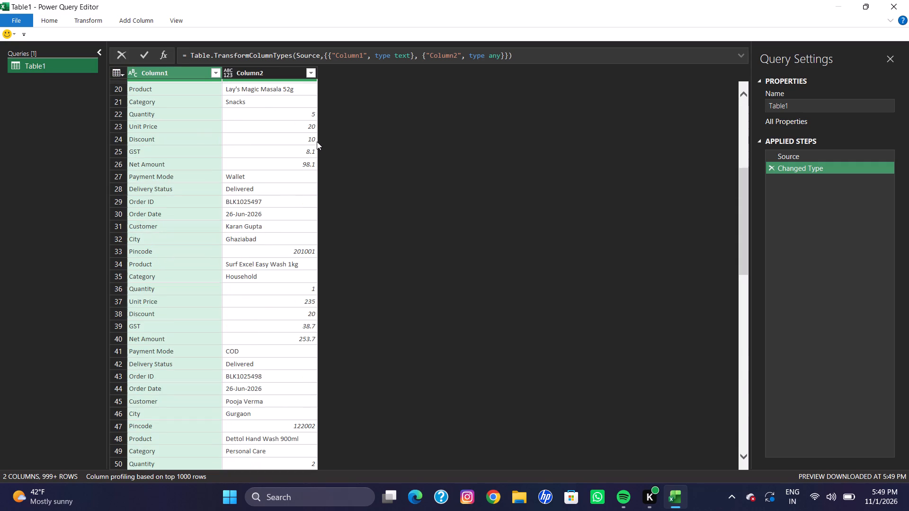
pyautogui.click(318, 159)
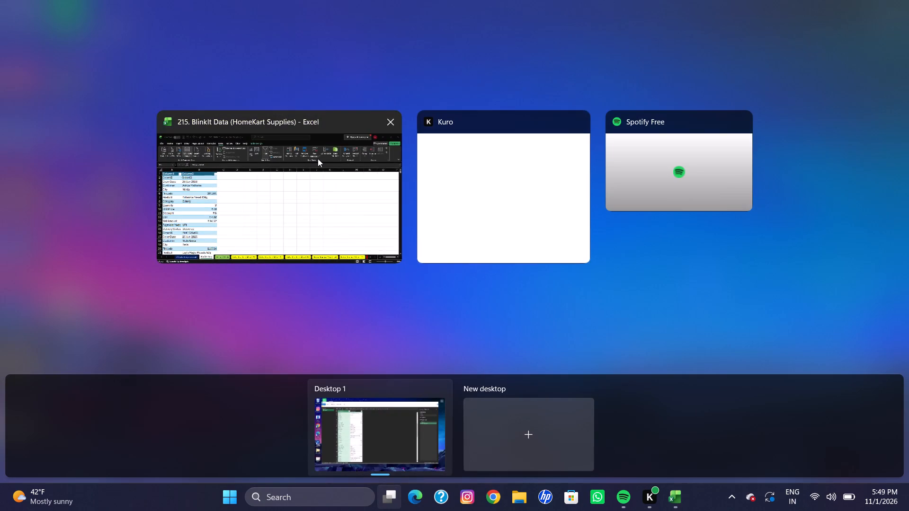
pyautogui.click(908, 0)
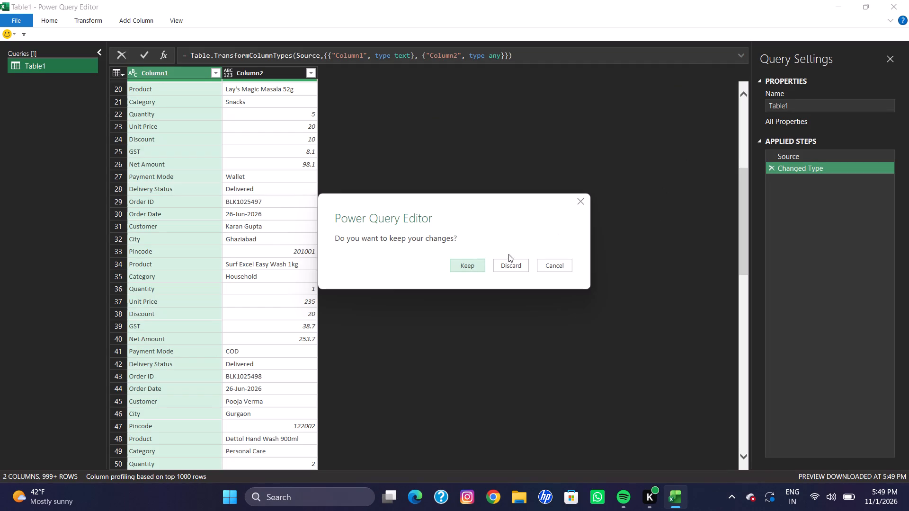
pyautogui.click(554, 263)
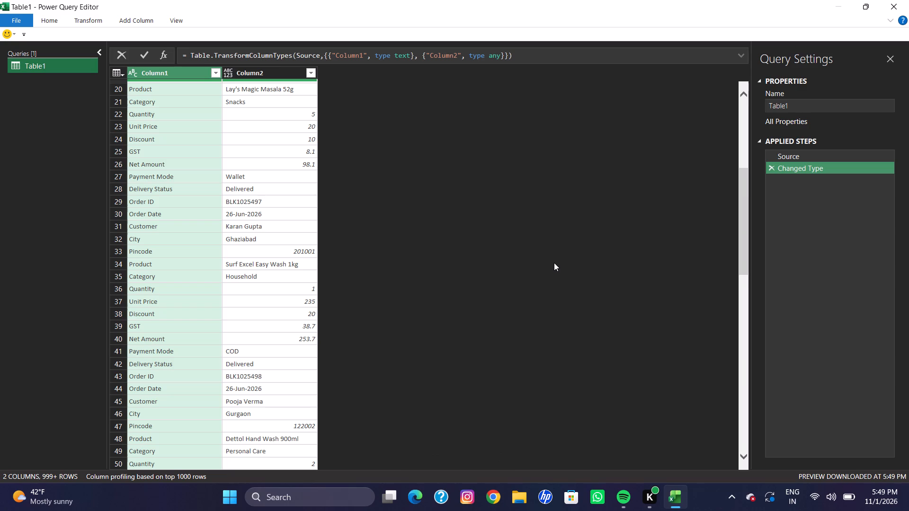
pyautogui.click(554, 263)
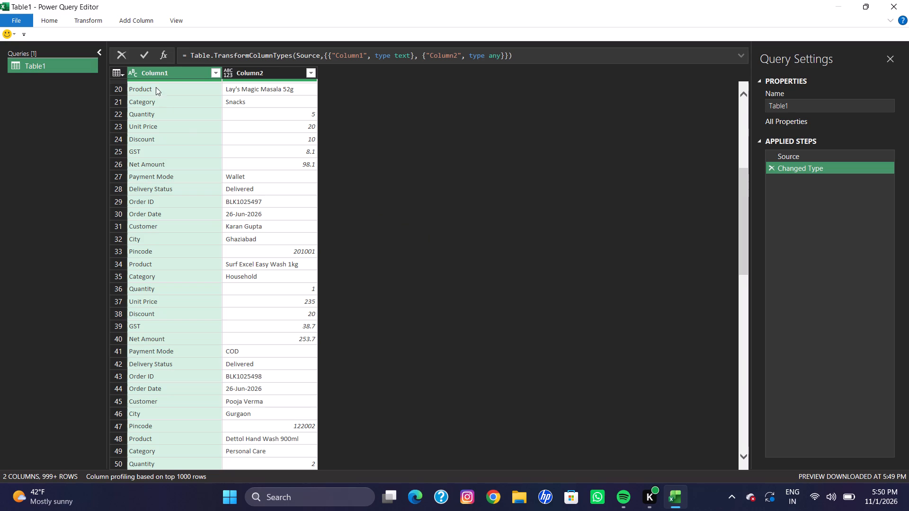
# Rename Column1 of the Table1 query to "field".
pyautogui.doubleClick(165, 72)
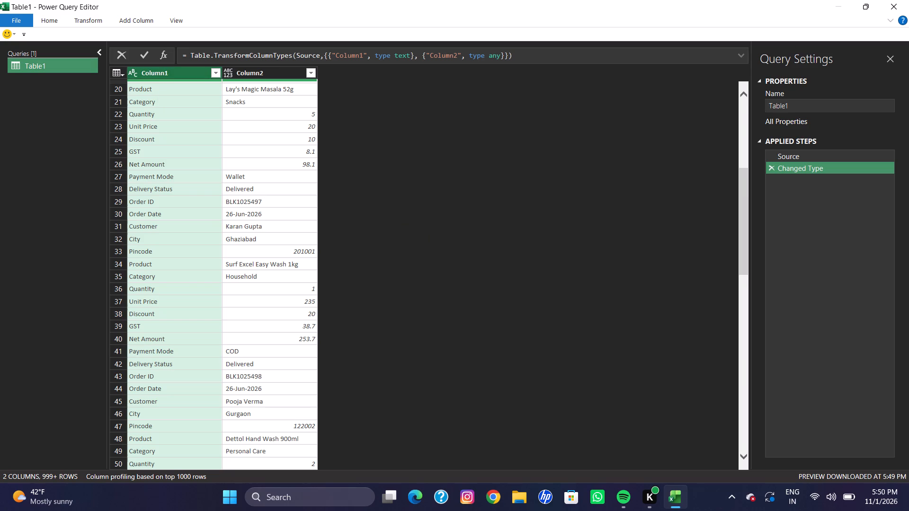
pyautogui.press('BackSpace')
pyautogui.press('f')
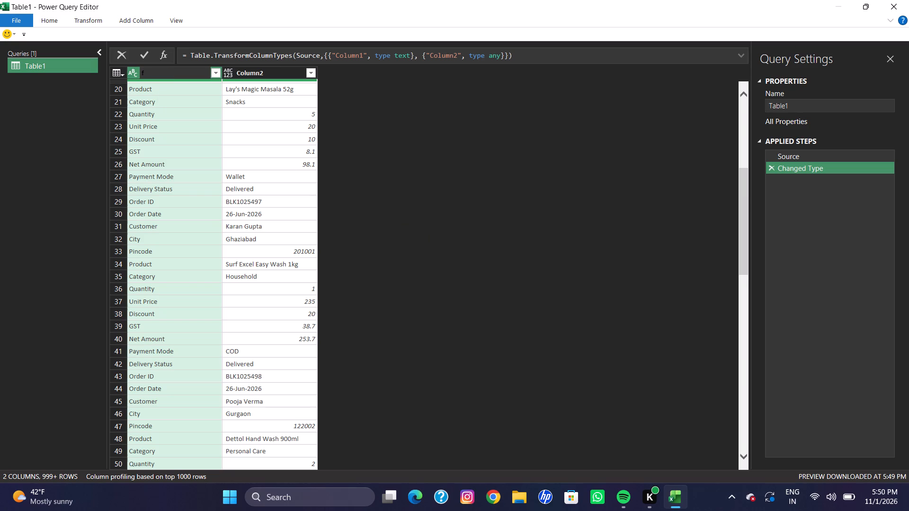
pyautogui.write('ir')
pyautogui.write('ls')
pyautogui.press('BackSpace')
pyautogui.write('eld')
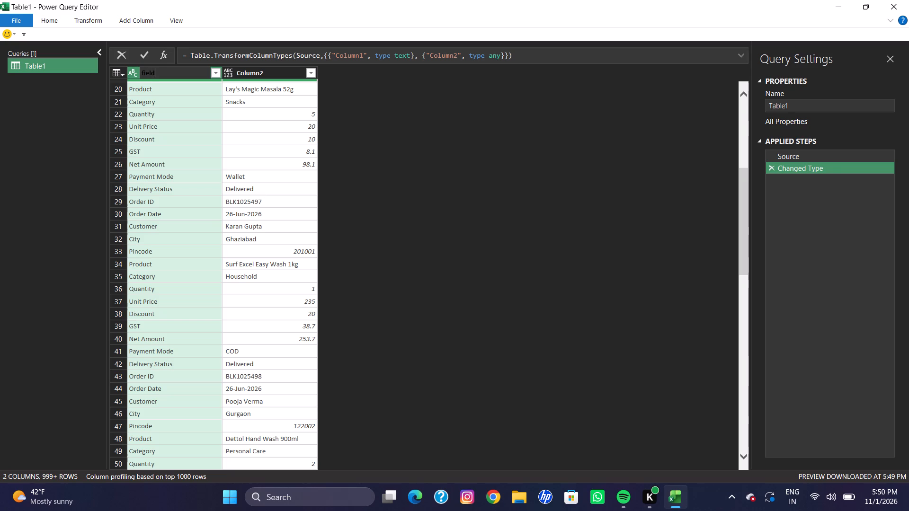
pyautogui.press('Return')
# Rename Column2 of the Table1 query to "value".
pyautogui.doubleClick(259, 76)
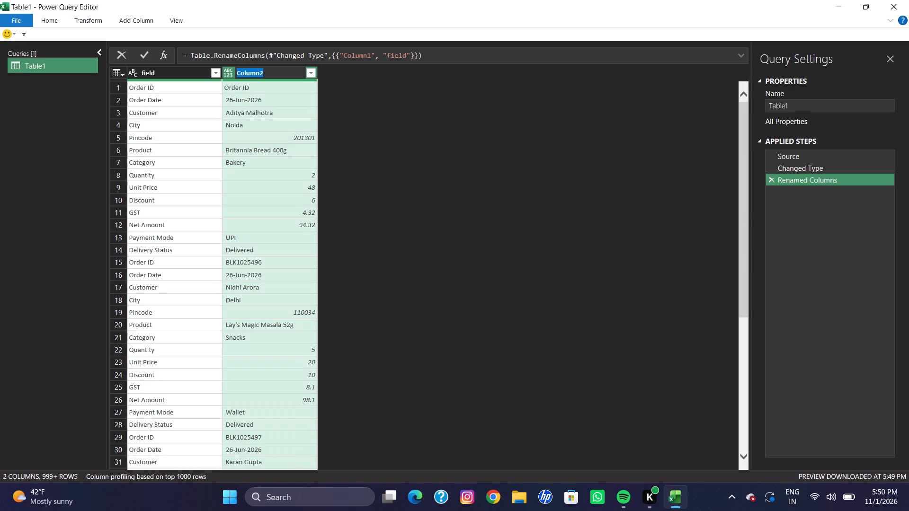
pyautogui.press('BackSpace')
pyautogui.write('val')
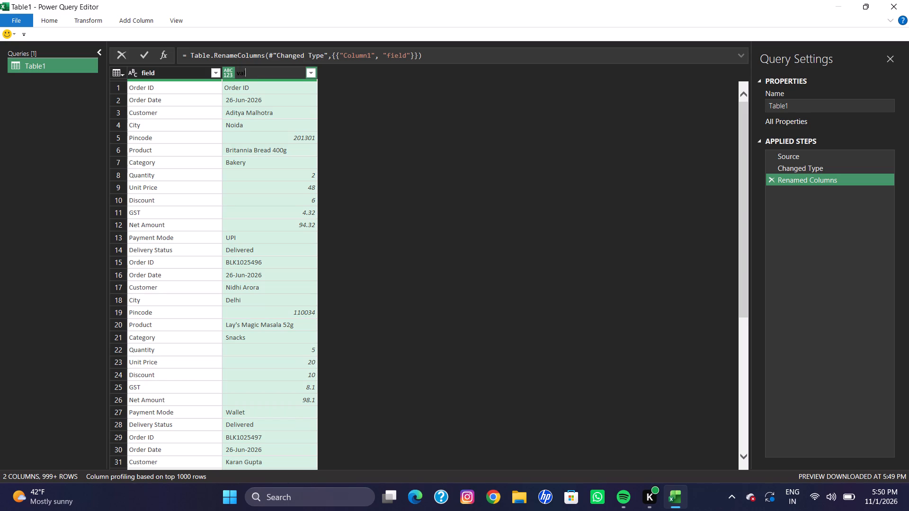
pyautogui.write('ue')
pyautogui.press('Return')
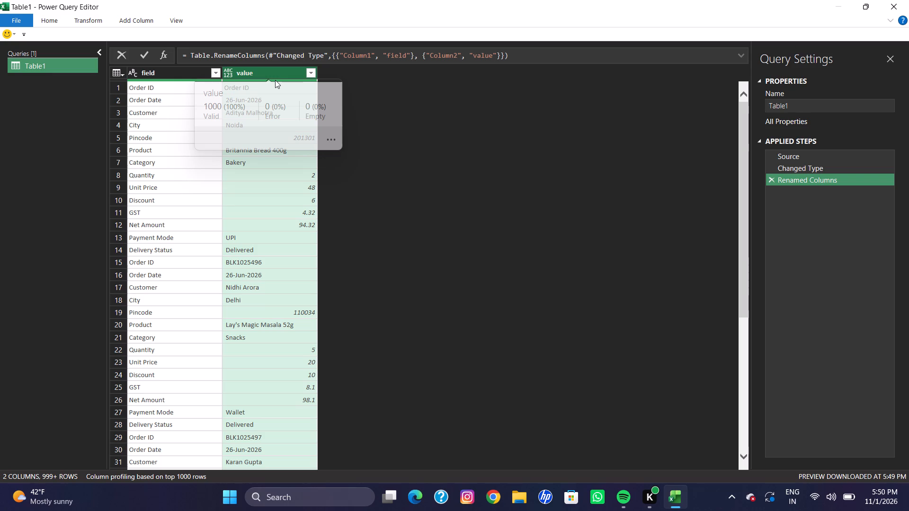
# Add a default index column starting from 0 to the query.
pyautogui.click(137, 19)
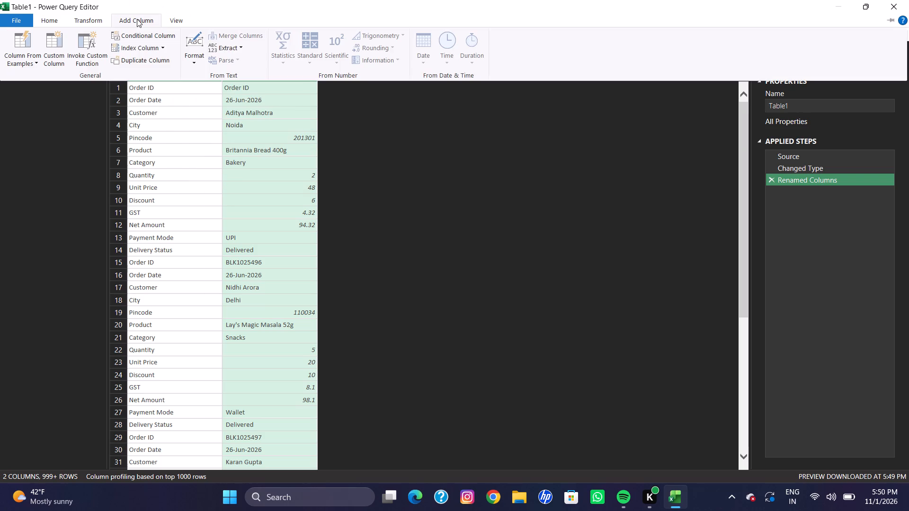
pyautogui.click(140, 46)
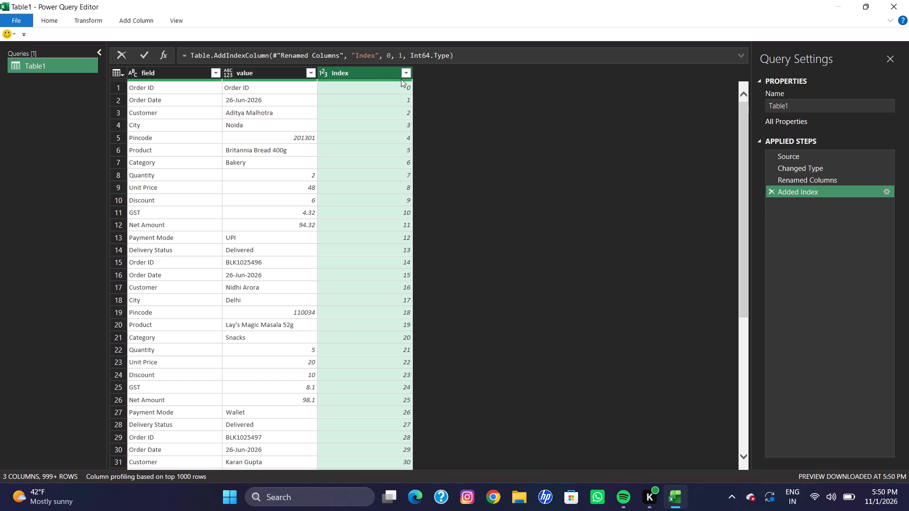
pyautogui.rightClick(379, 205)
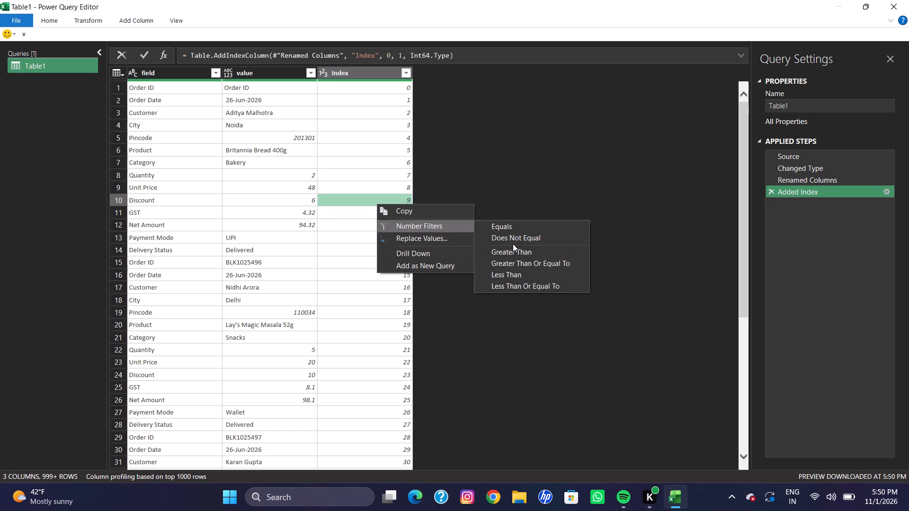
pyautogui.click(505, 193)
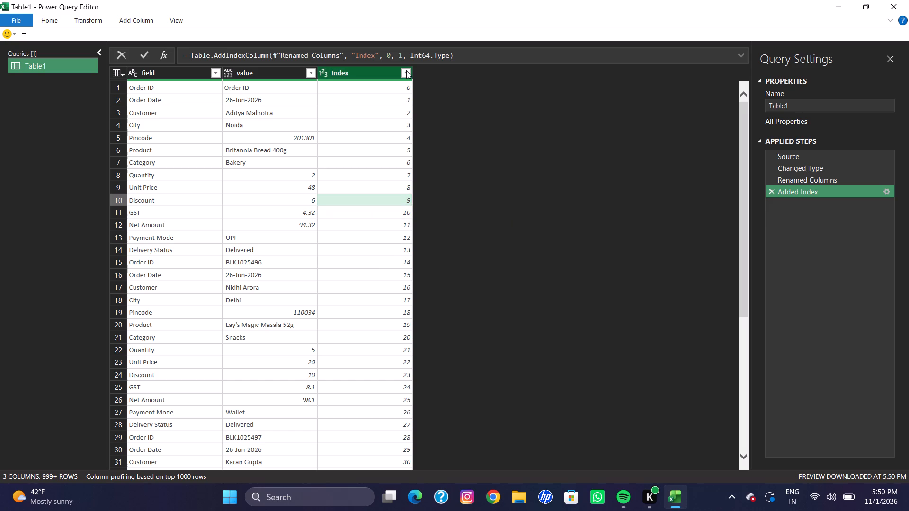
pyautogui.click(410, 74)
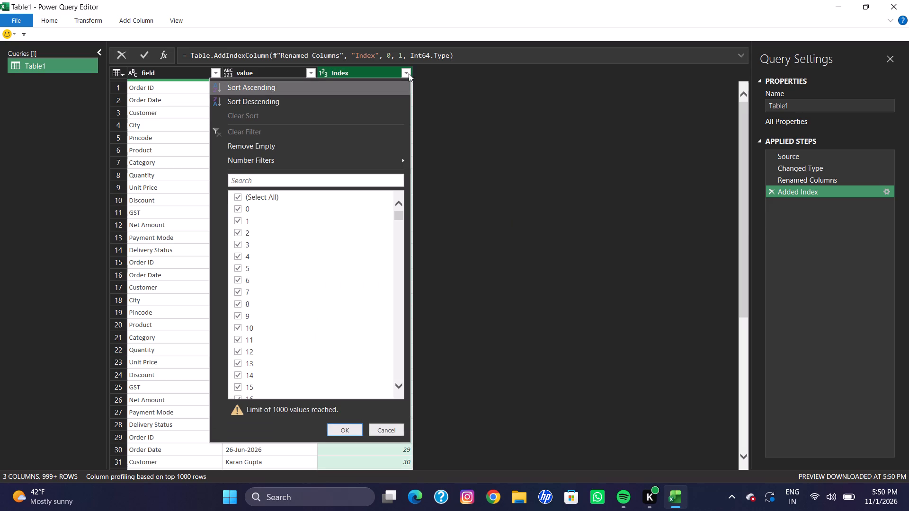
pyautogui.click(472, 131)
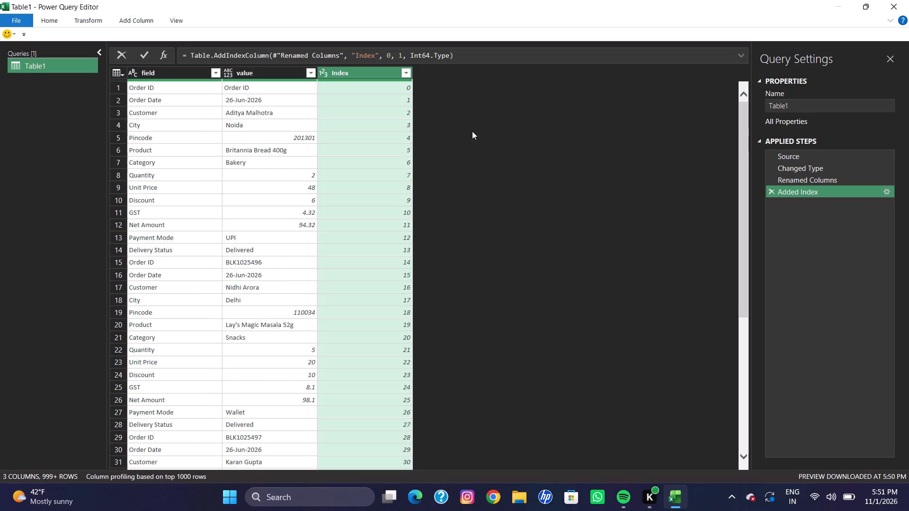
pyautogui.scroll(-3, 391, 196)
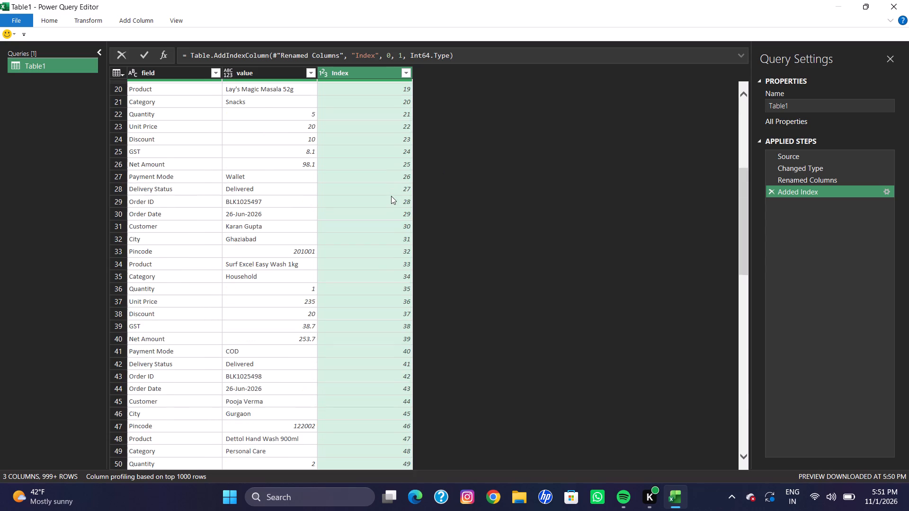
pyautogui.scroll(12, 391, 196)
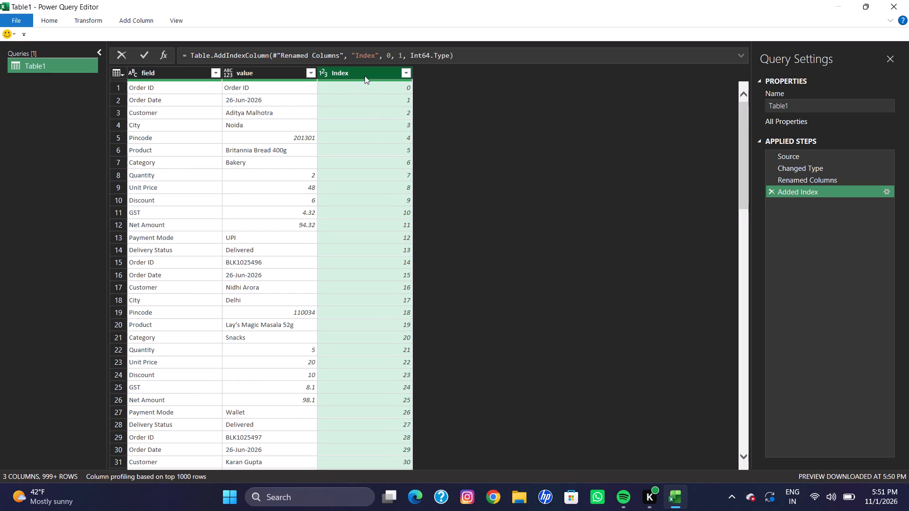
# Move the Index column in front of the field column so it comes first in the table.
pyautogui.moveTo(365, 76); pyautogui.dragTo(164, 82)
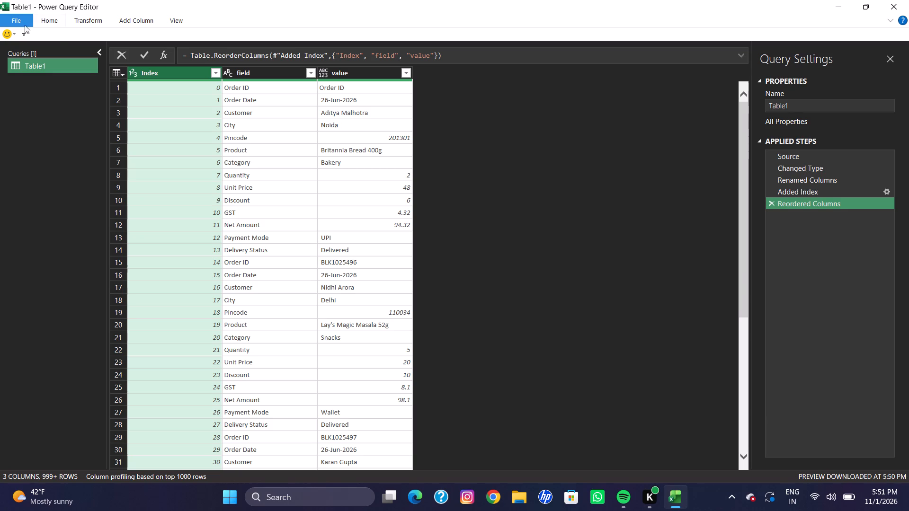
pyautogui.click(52, 25)
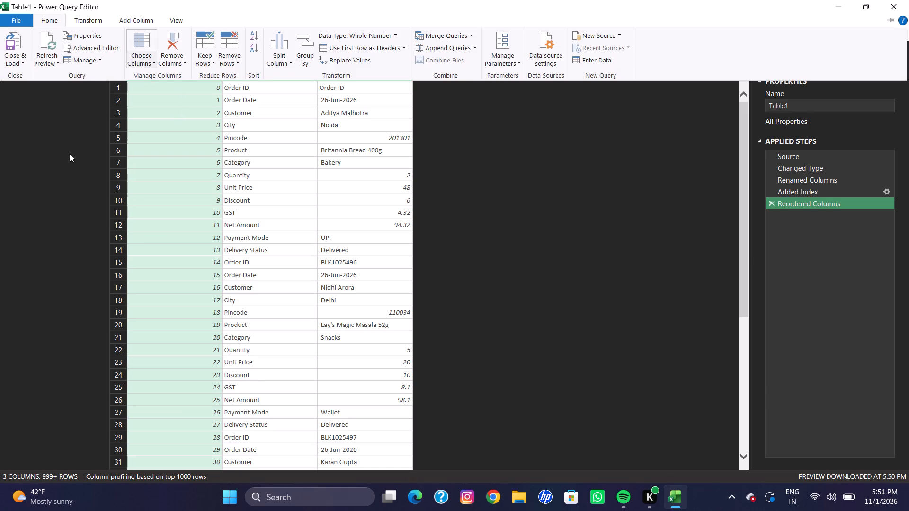
pyautogui.click(52, 173)
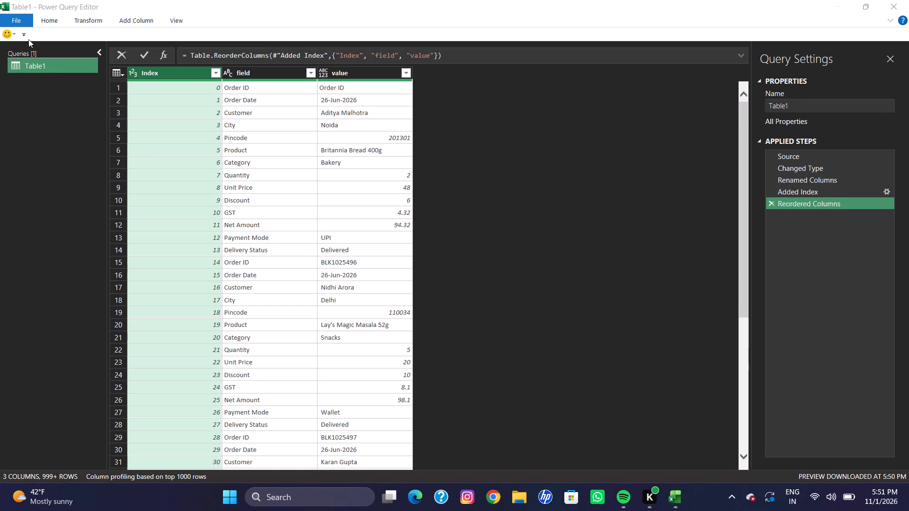
# Start a new custom column and name it "group col.".
pyautogui.click(135, 20)
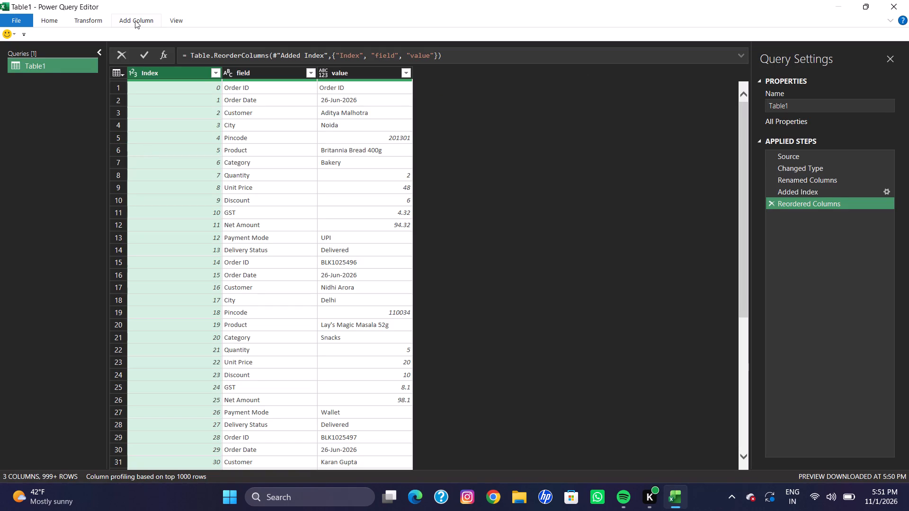
pyautogui.click(135, 20)
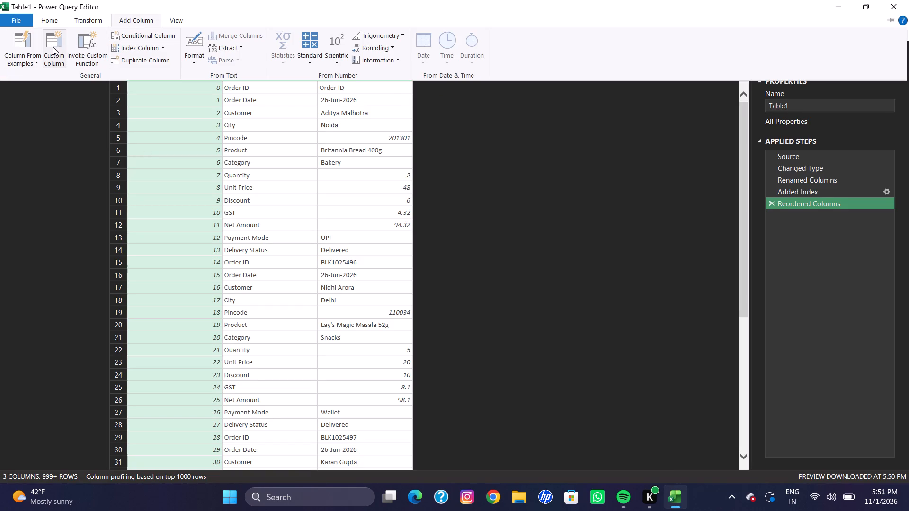
pyautogui.click(53, 46)
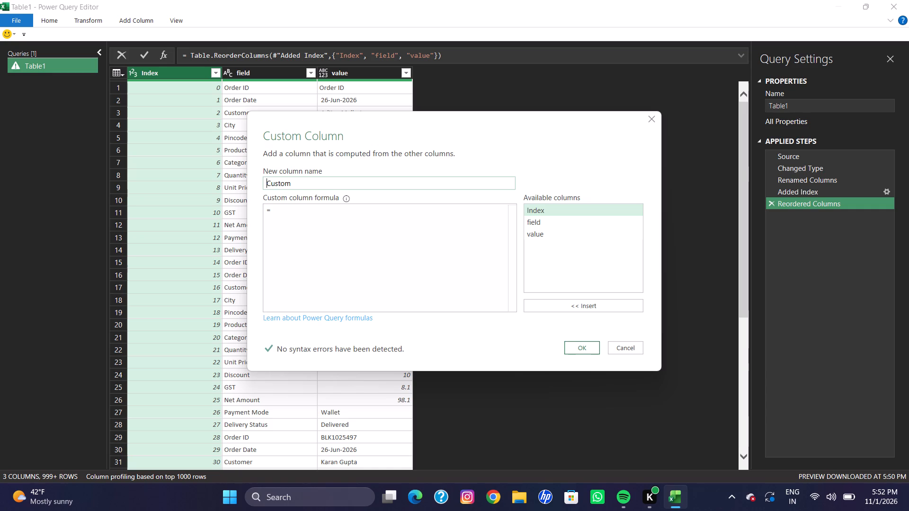
pyautogui.click(313, 186)
pyautogui.press('BackSpace')
pyautogui.press('BackSpace')
pyautogui.press('BackSpace')
pyautogui.press('BackSpace')
pyautogui.press('BackSpace')
pyautogui.press('BackSpace')
pyautogui.press('BackSpace')
pyautogui.press('BackSpace')
pyautogui.press('BackSpace')
pyautogui.press('BackSpace')
pyautogui.press('BackSpace')
pyautogui.press('BackSpace')
pyautogui.press('BackSpace')
pyautogui.press('BackSpace')
pyautogui.press('BackSpace')
pyautogui.press('BackSpace')
pyautogui.press('BackSpace')
pyautogui.press('BackSpace')
pyautogui.press('BackSpace')
pyautogui.press('BackSpace')
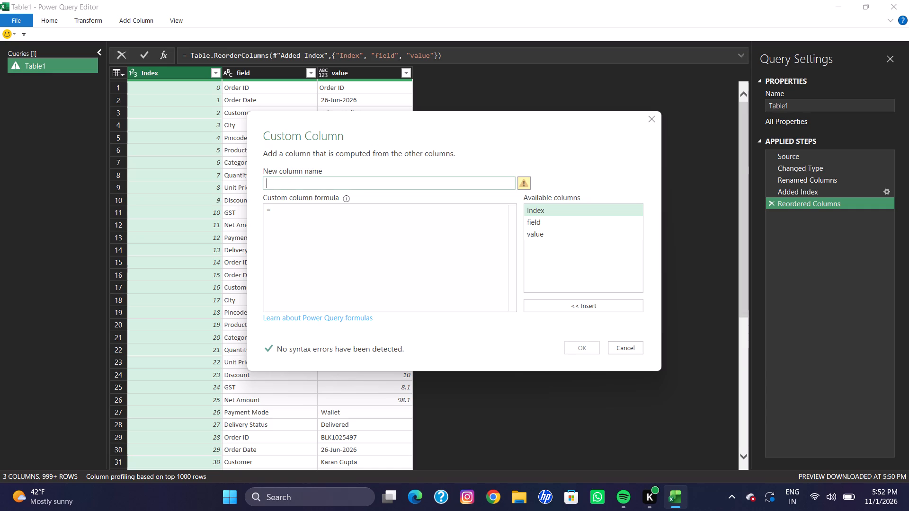
pyautogui.write('gr')
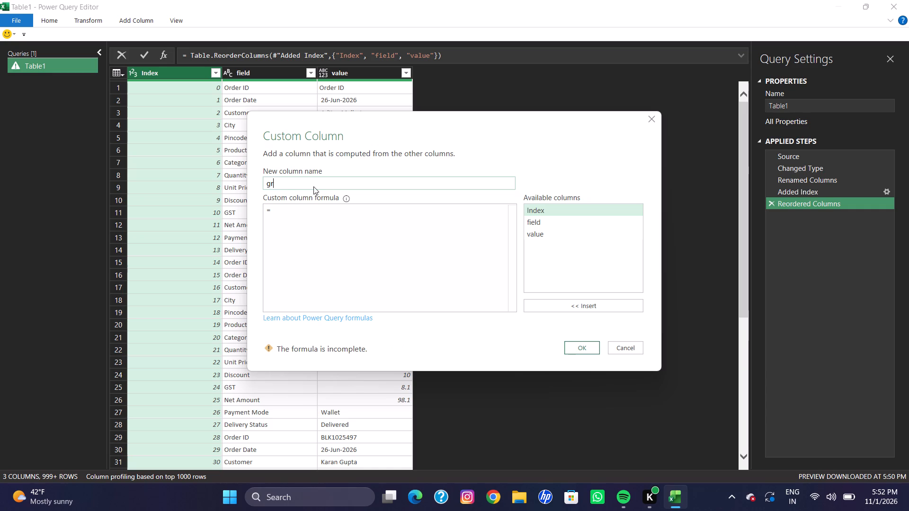
pyautogui.write('oup')
pyautogui.press('space')
pyautogui.write('co')
pyautogui.write('l.')
pyautogui.press('Return')
# Change the new custom column's name to the capitalized "Group Col.".
pyautogui.click(298, 211)
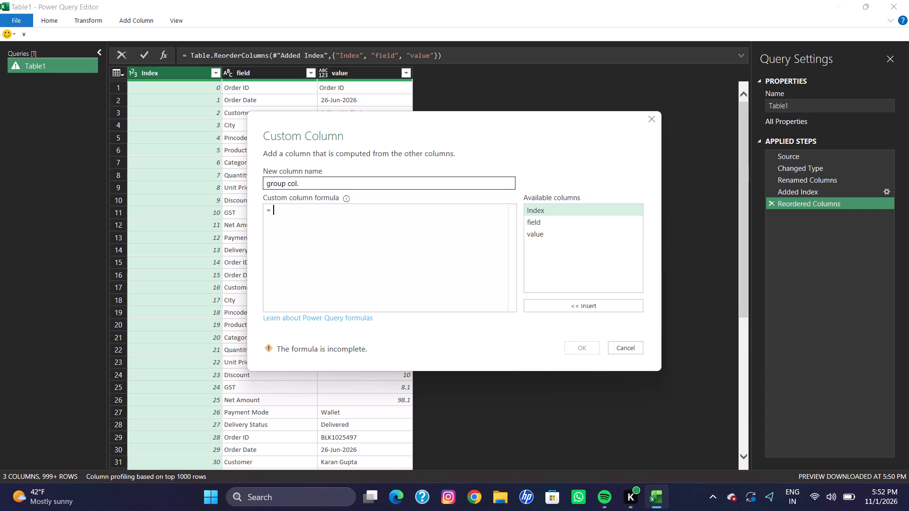
pyautogui.click(319, 183)
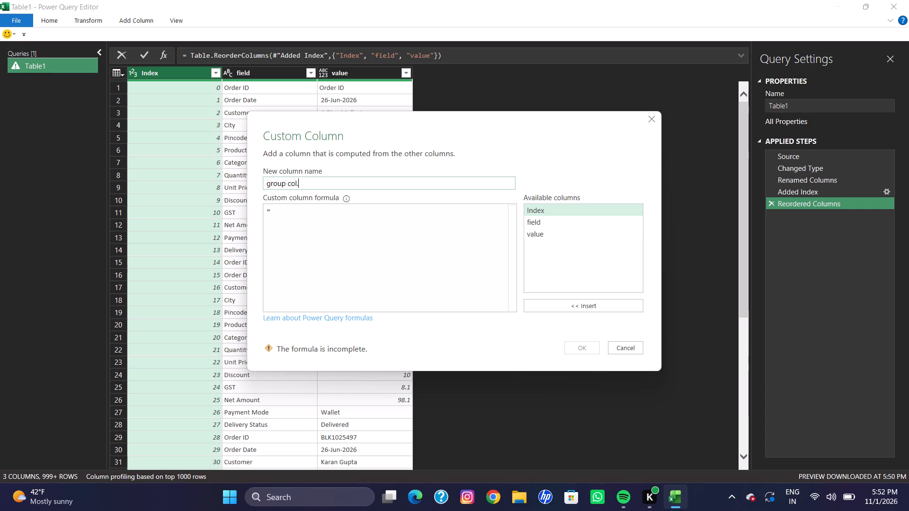
pyautogui.press('BackSpace')
pyautogui.press('BackSpace')
pyautogui.press('BackSpace')
pyautogui.press('BackSpace')
pyautogui.press('BackSpace')
pyautogui.press('BackSpace')
pyautogui.press('BackSpace')
pyautogui.press('BackSpace')
pyautogui.press('BackSpace')
pyautogui.press('BackSpace')
pyautogui.press('BackSpace')
pyautogui.press('BackSpace')
pyautogui.press('BackSpace')
pyautogui.press('BackSpace')
pyautogui.press('BackSpace')
pyautogui.press('BackSpace')
pyautogui.press('BackSpace')
pyautogui.press('BackSpace')
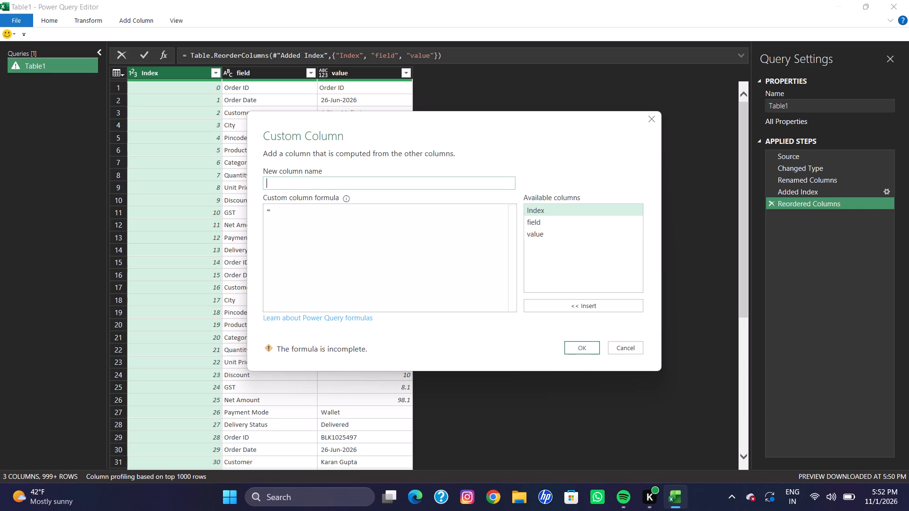
pyautogui.write('Group')
pyautogui.press('space')
pyautogui.write('Col.')
pyautogui.press('Return')
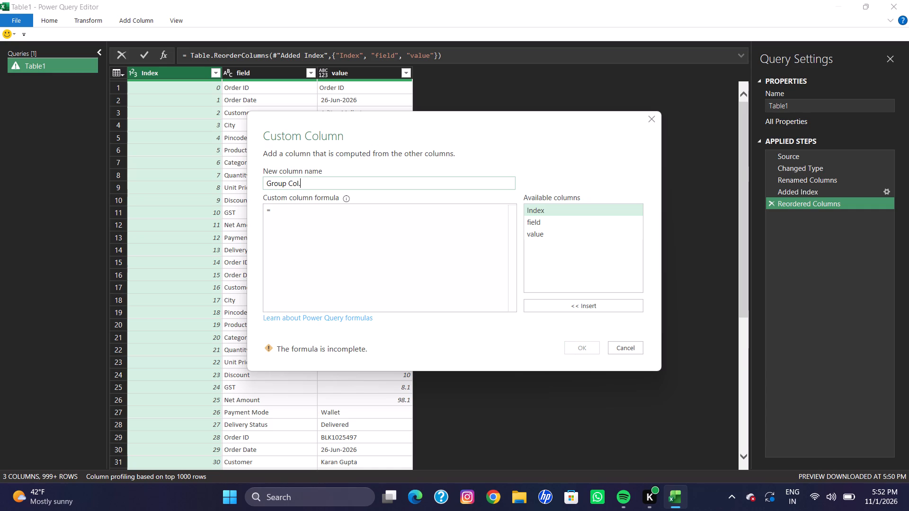
# Start the Group Col. formula with the Number.IntegerDivide function, leaving no stray text before it.
pyautogui.click(305, 220)
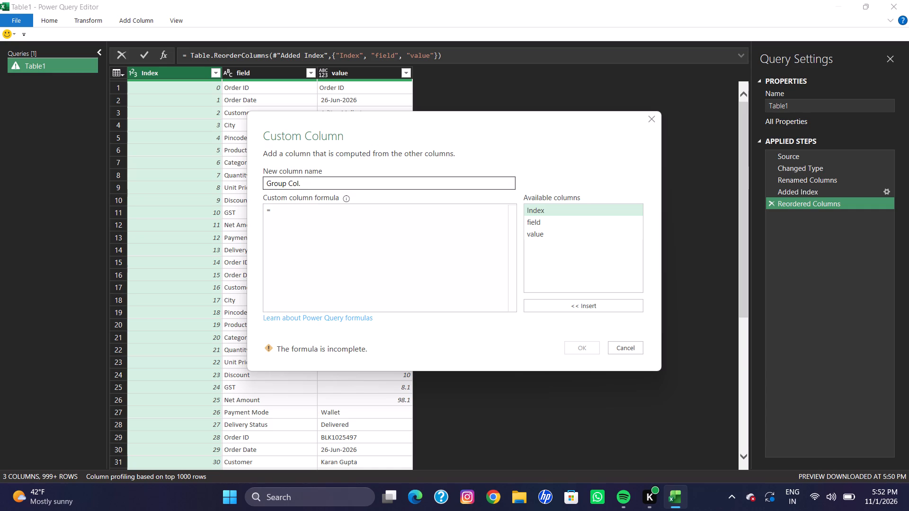
pyautogui.write('numb')
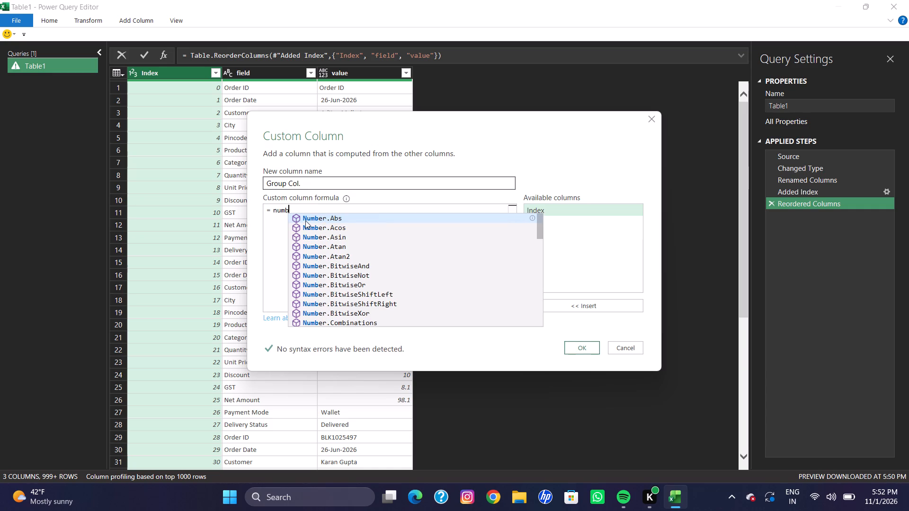
pyautogui.write('er')
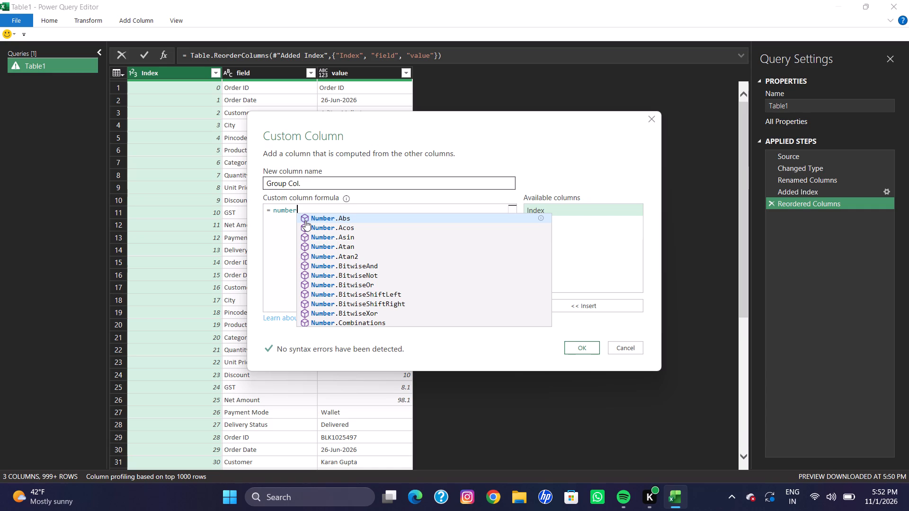
pyautogui.write('.in')
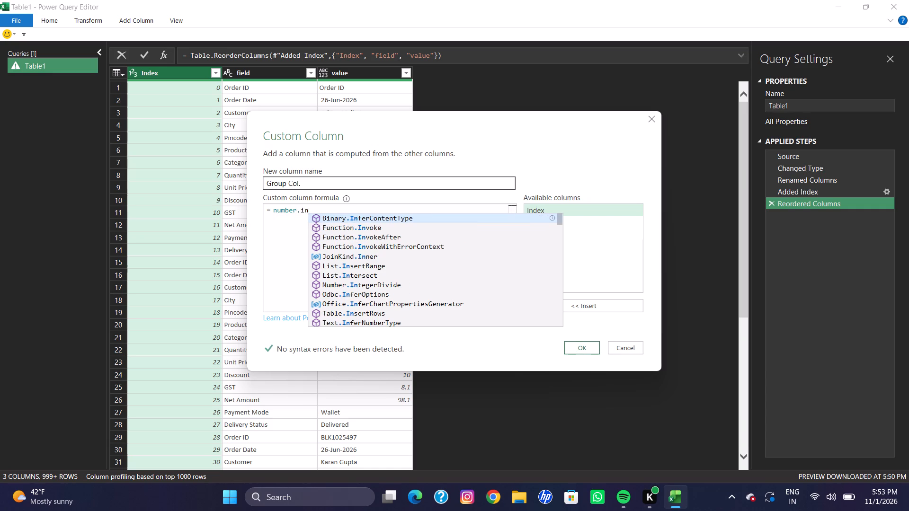
pyautogui.write('tr')
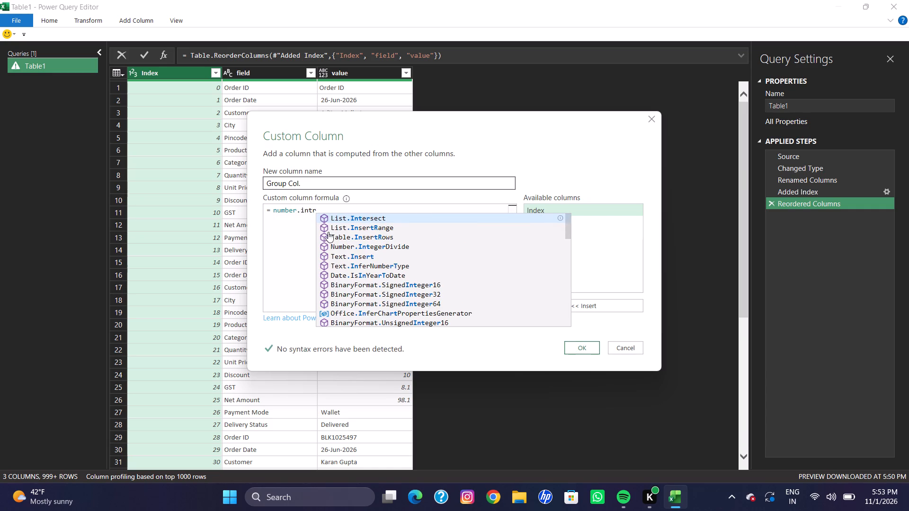
pyautogui.click(356, 243)
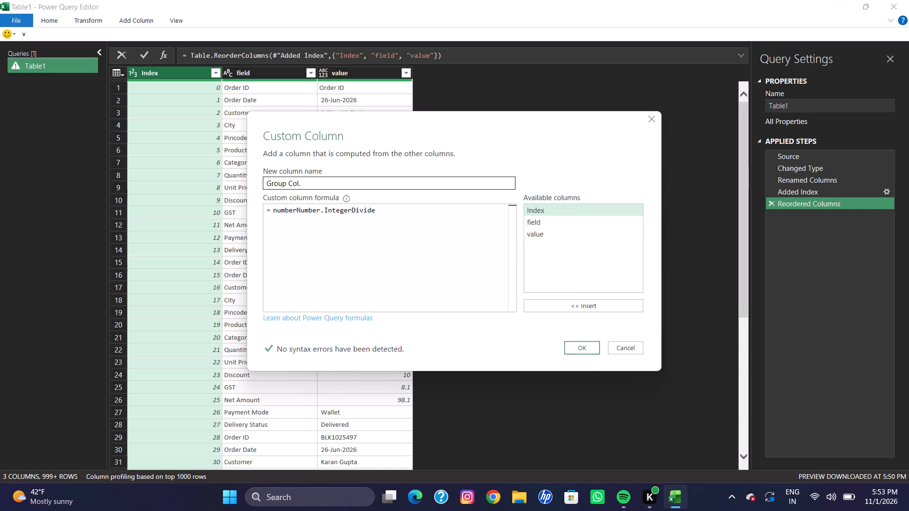
pyautogui.click(295, 211)
pyautogui.press('BackSpace')
pyautogui.press('BackSpace')
pyautogui.press('BackSpace')
pyautogui.press('BackSpace')
pyautogui.press('BackSpace')
pyautogui.press('BackSpace')
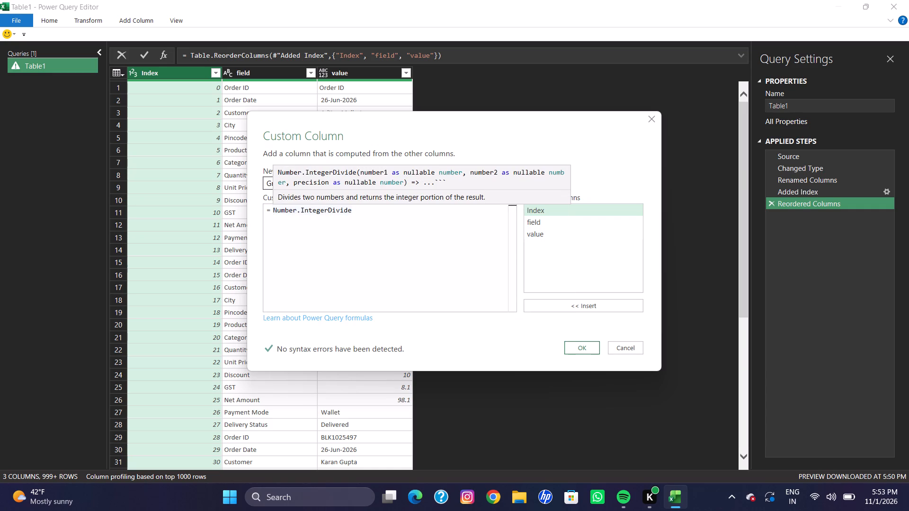
# Complete the Number.IntegerDivide formula with the arguments ([Index],14) and add the Group Col. custom column to the query.
pyautogui.click(362, 210)
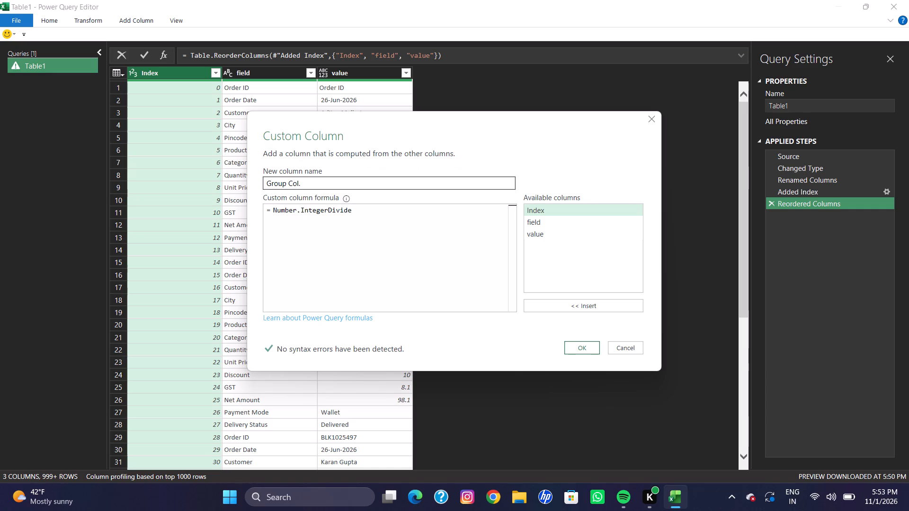
pyautogui.press('space')
pyautogui.hotkey('shift', '(')
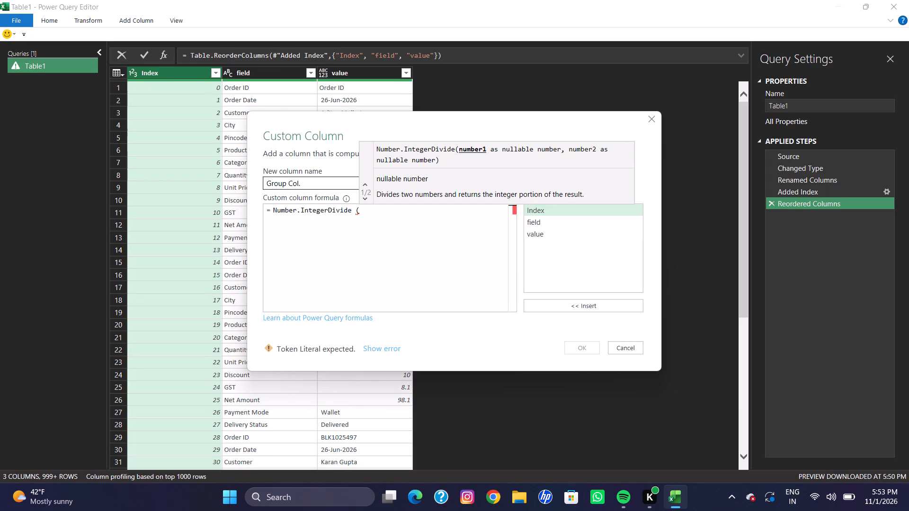
pyautogui.click(538, 211)
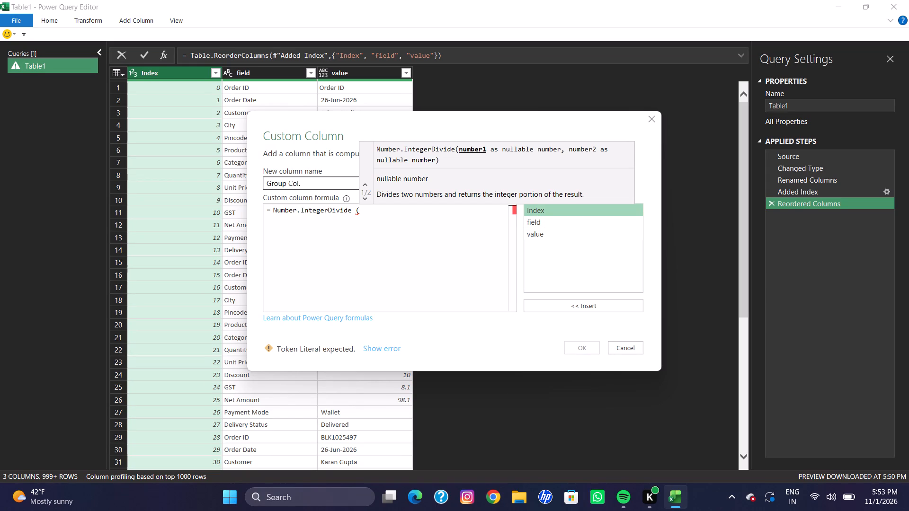
pyautogui.click(398, 220)
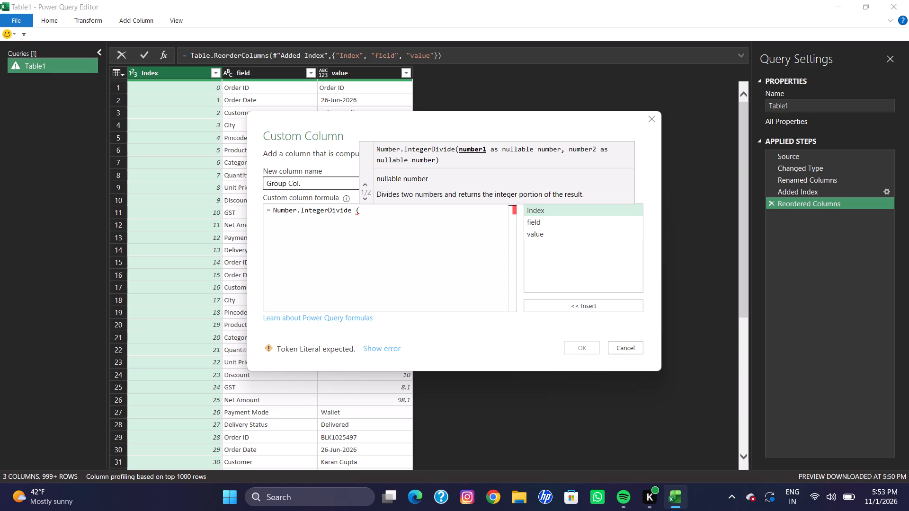
pyautogui.press('[')
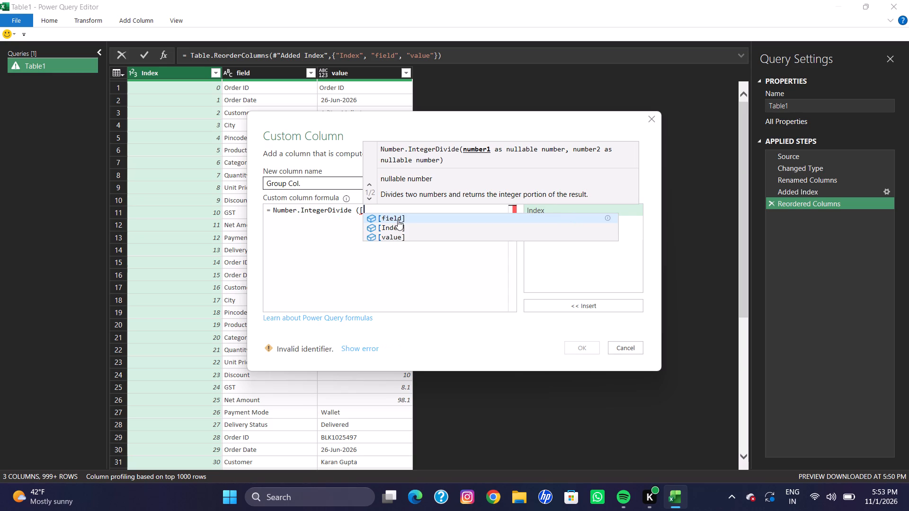
pyautogui.click(398, 225)
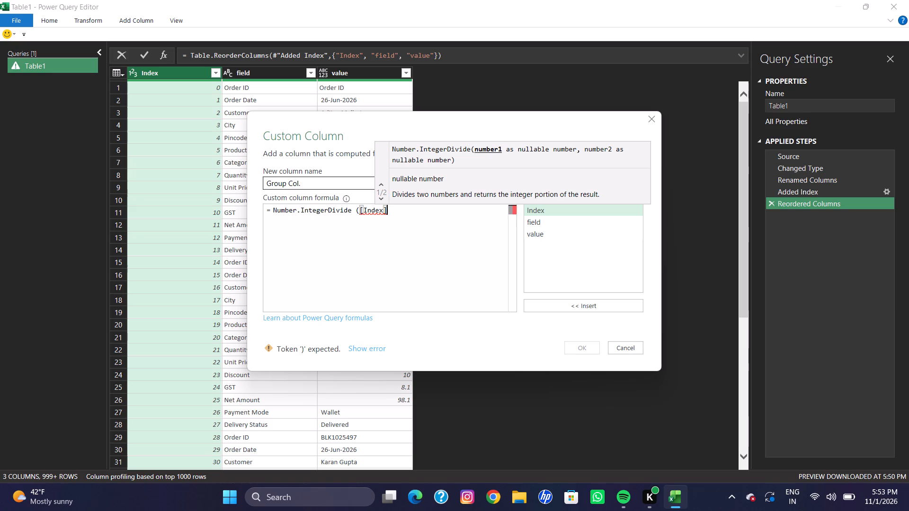
pyautogui.press(',')
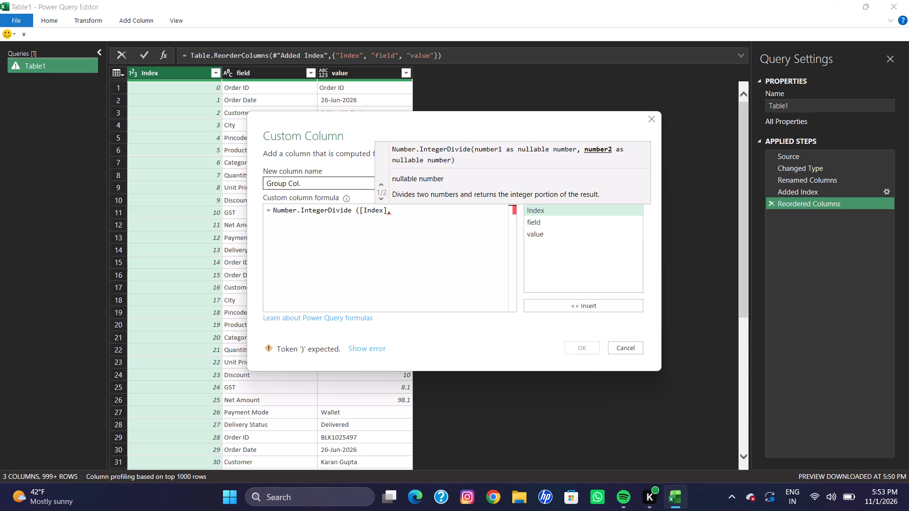
pyautogui.write('14')
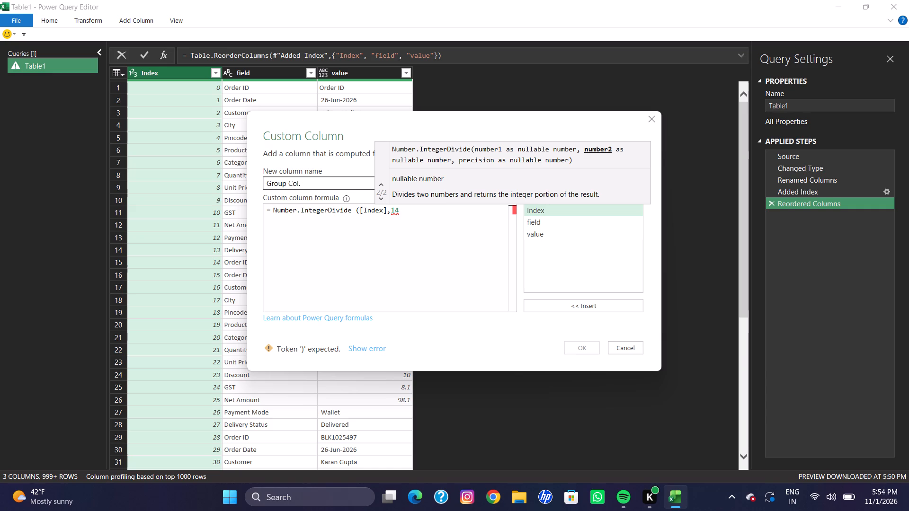
pyautogui.hotkey('shift', ')')
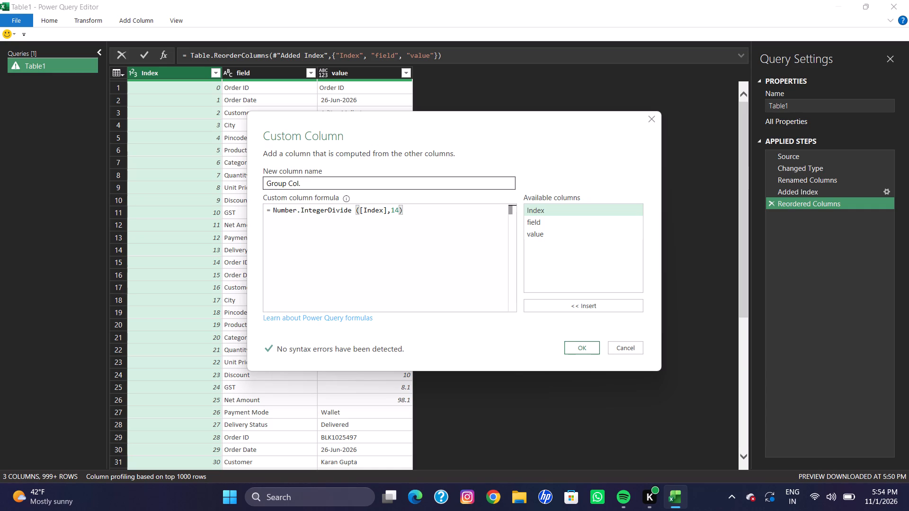
pyautogui.press('Return')
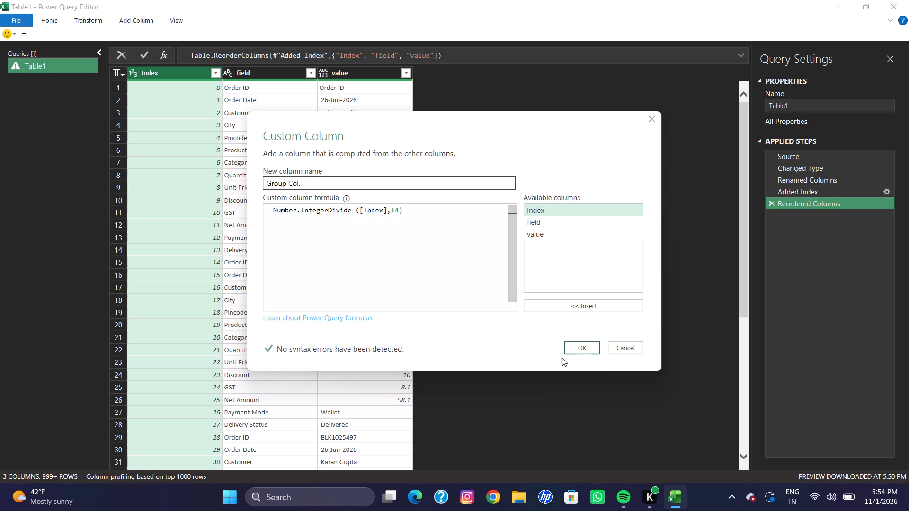
pyautogui.click(576, 351)
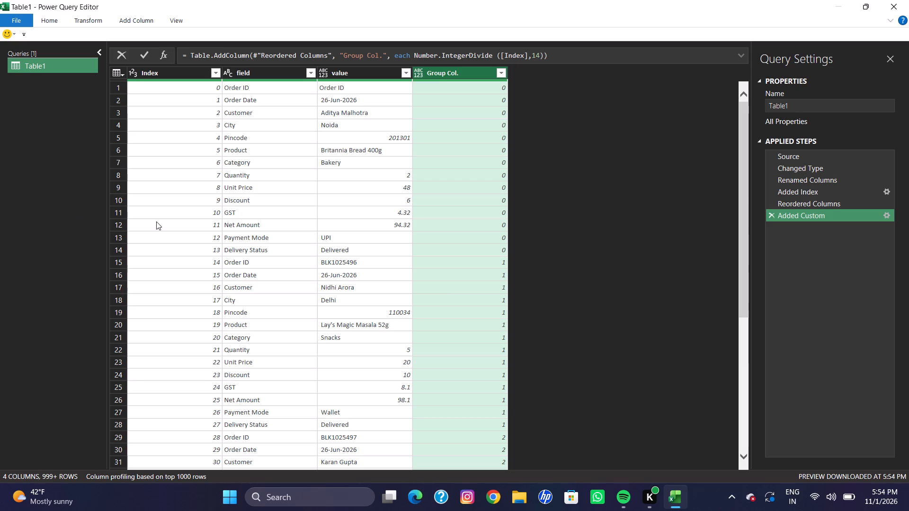
# Remove the Index column from the query.
pyautogui.rightClick(194, 75)
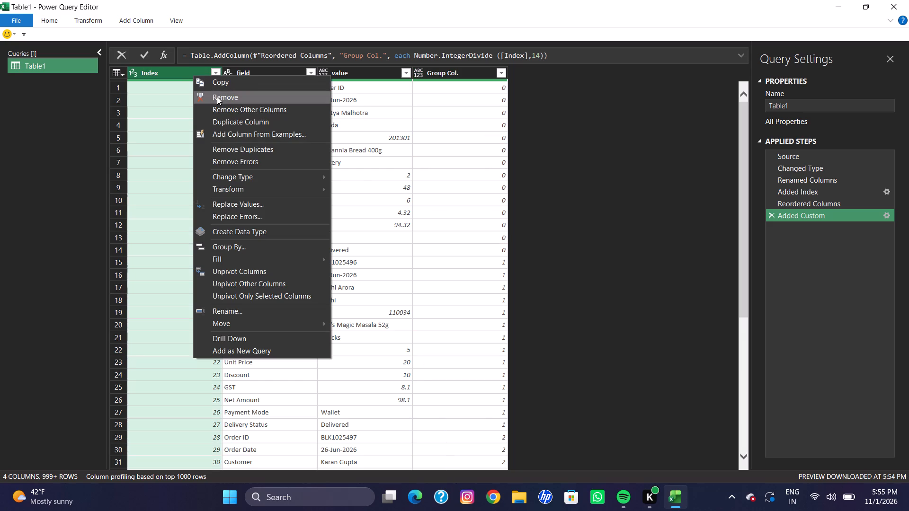
pyautogui.click(217, 97)
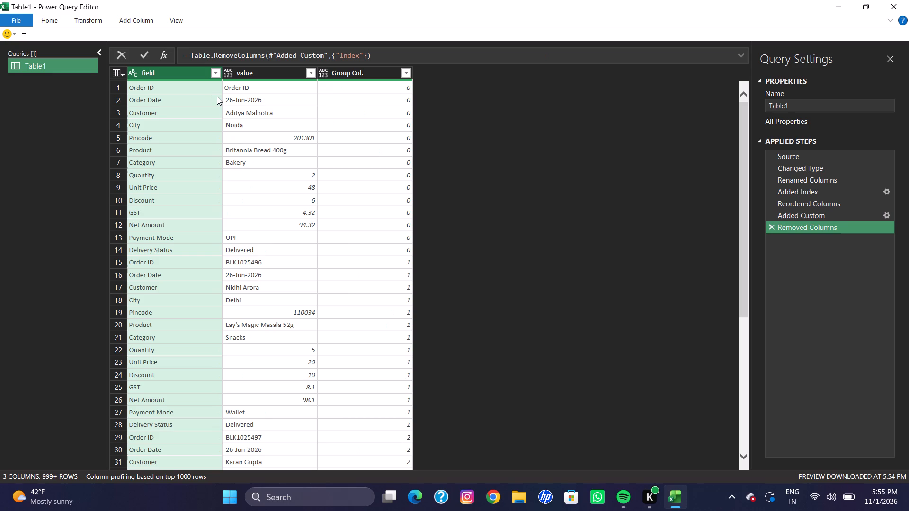
# Pivot the field column using value as the values column, with the aggregate value function set to Don't Aggregate.
pyautogui.rightClick(192, 74)
pyautogui.click(439, 132)
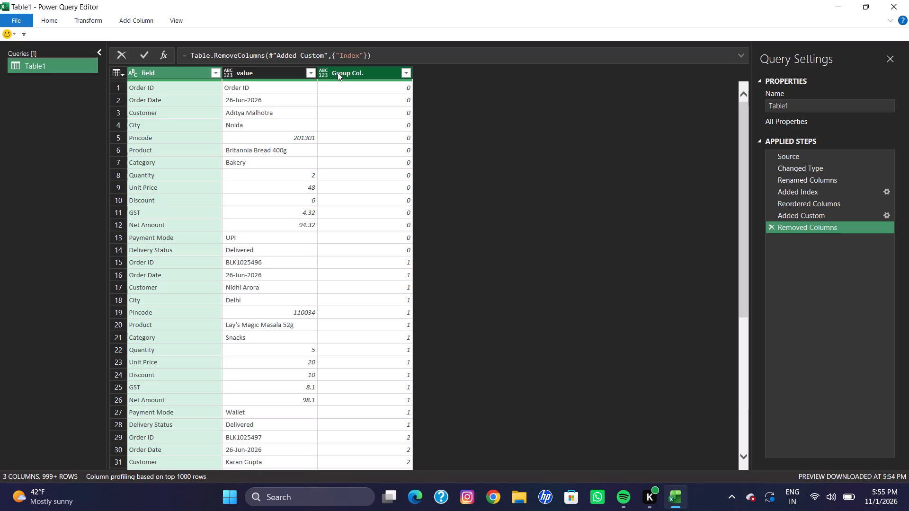
pyautogui.click(82, 18)
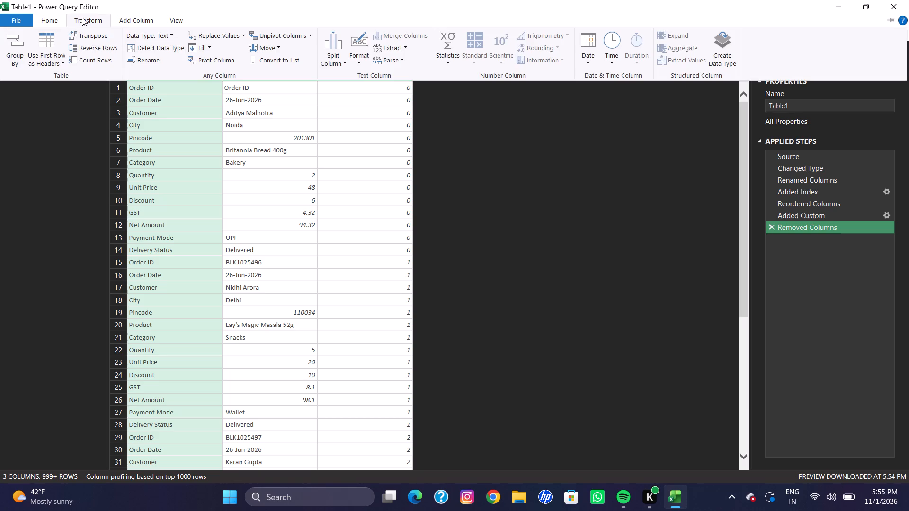
pyautogui.click(220, 58)
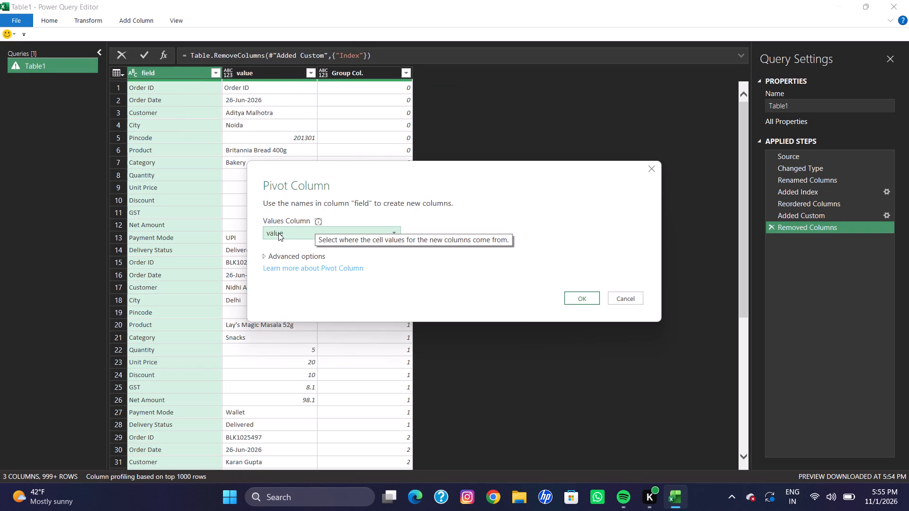
pyautogui.click(396, 229)
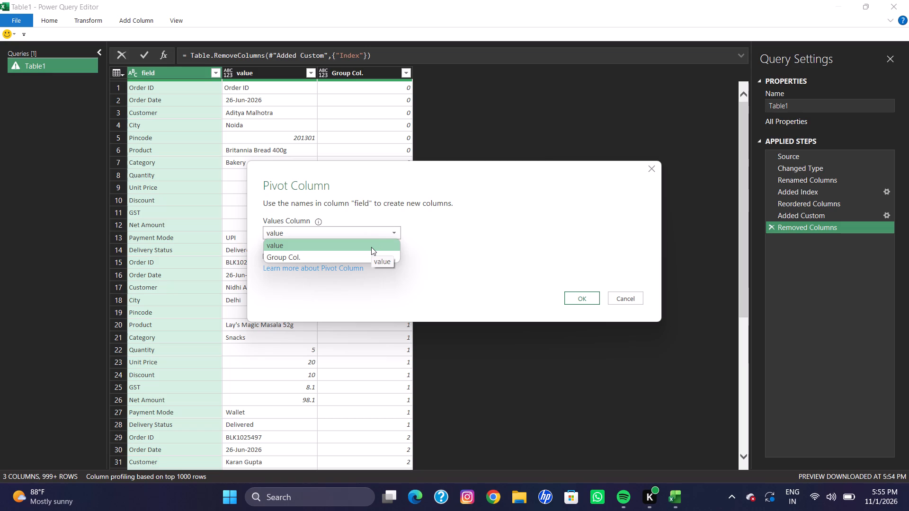
pyautogui.click(437, 279)
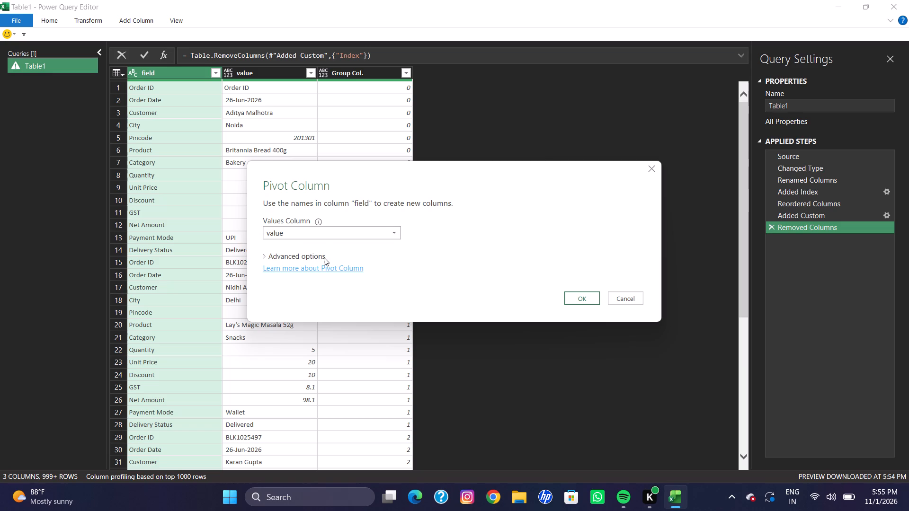
pyautogui.click(312, 255)
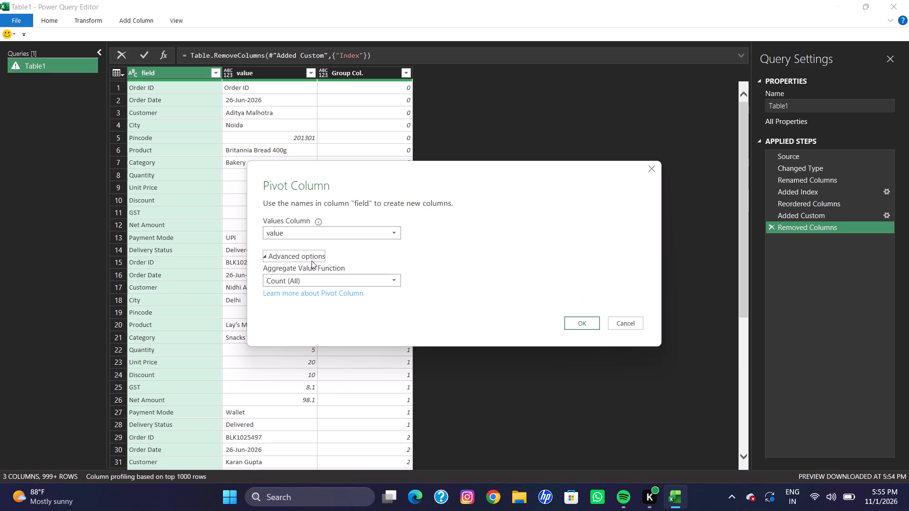
pyautogui.click(398, 278)
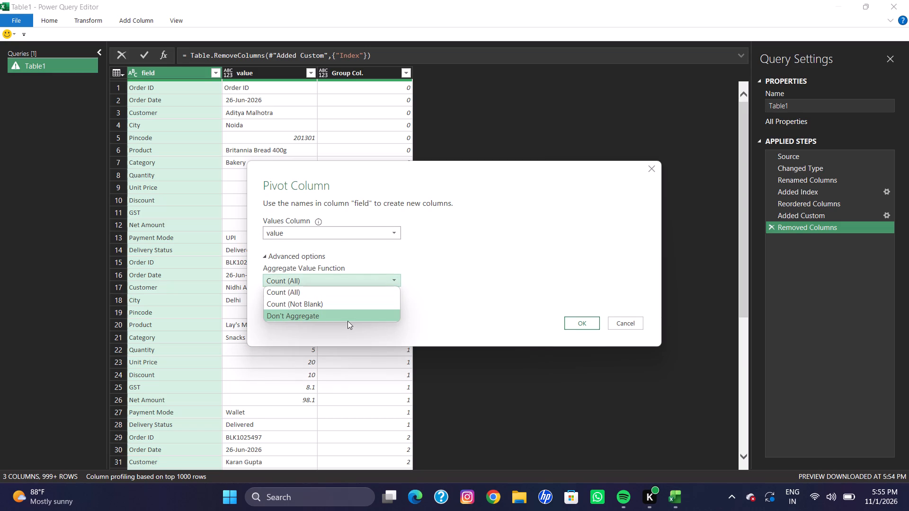
pyautogui.click(347, 321)
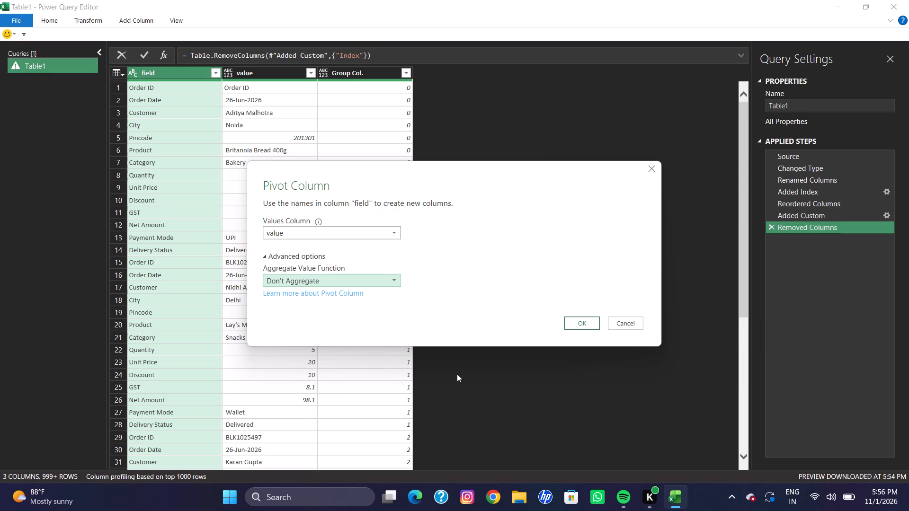
pyautogui.click(579, 324)
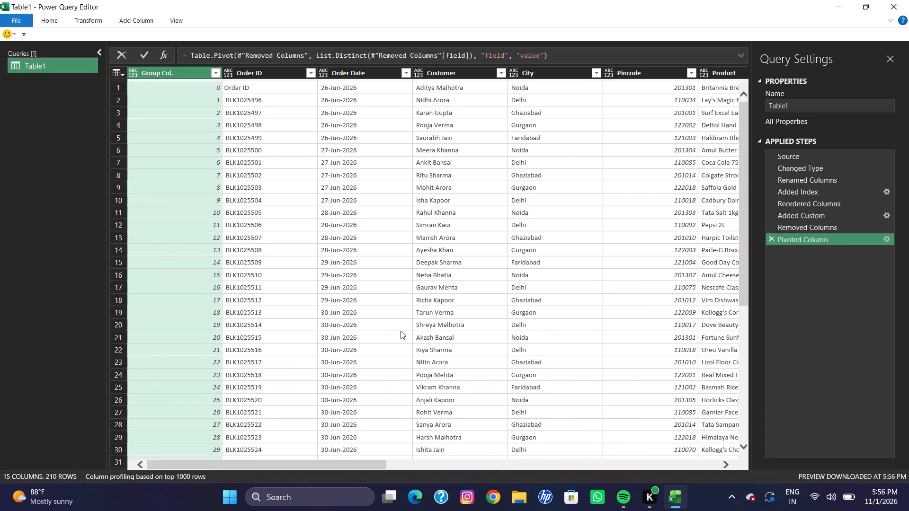
# Remove the Group Col. column from the pivoted table.
pyautogui.hscroll(-7, 401, 331)
pyautogui.hscroll(10, 401, 331)
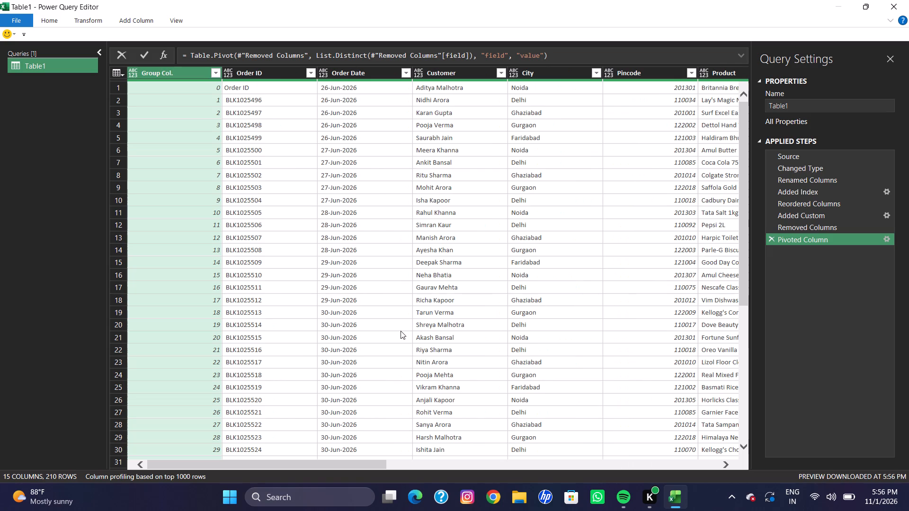
pyautogui.hscroll(2, 401, 331)
pyautogui.rightClick(186, 73)
pyautogui.click(215, 93)
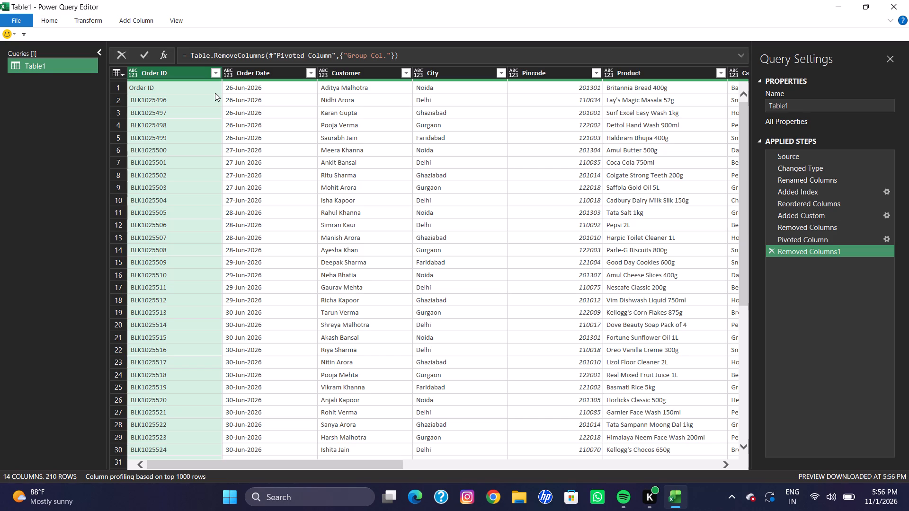
pyautogui.hscroll(4, 0, 6)
# Change the data type of the Order Date column to Date.
pyautogui.hscroll(2, 221, 97)
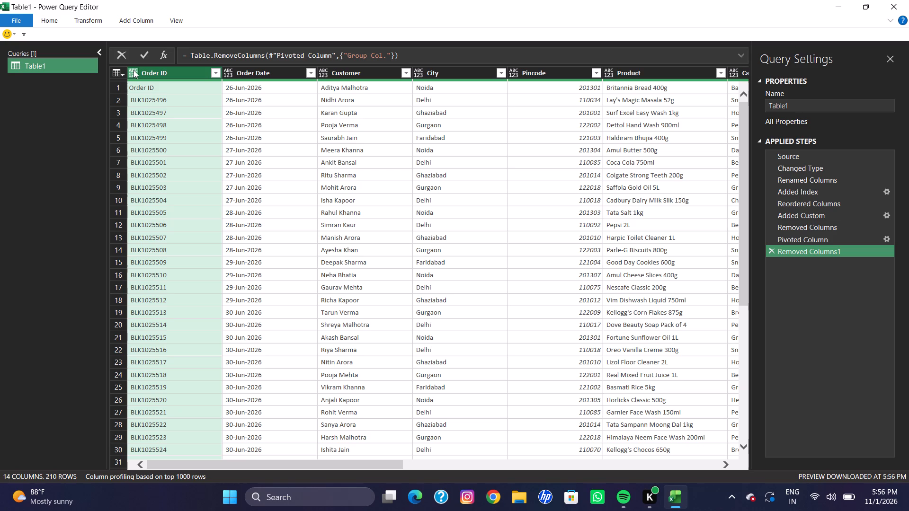
pyautogui.click(229, 70)
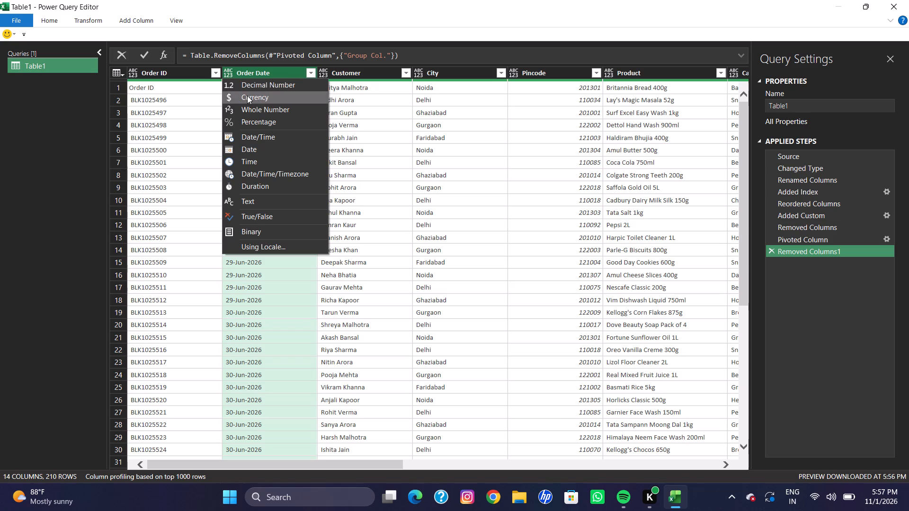
pyautogui.click(267, 146)
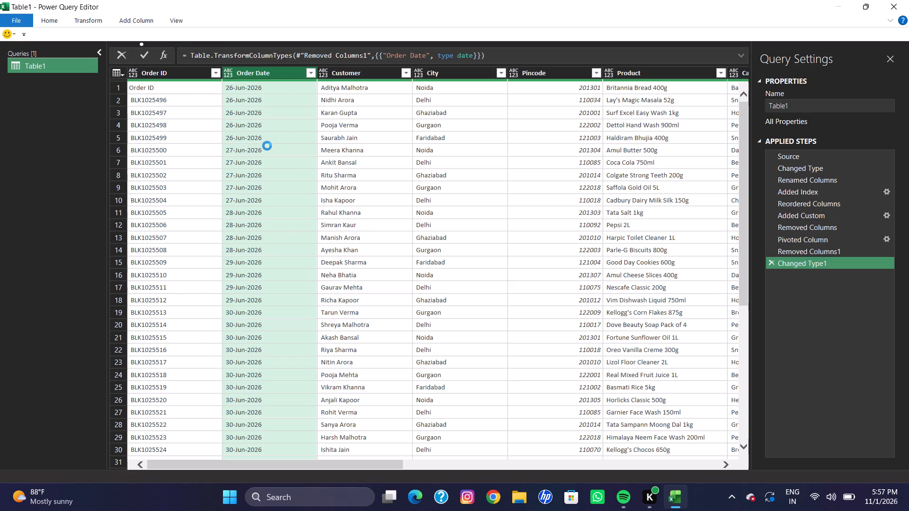
pyautogui.click(323, 73)
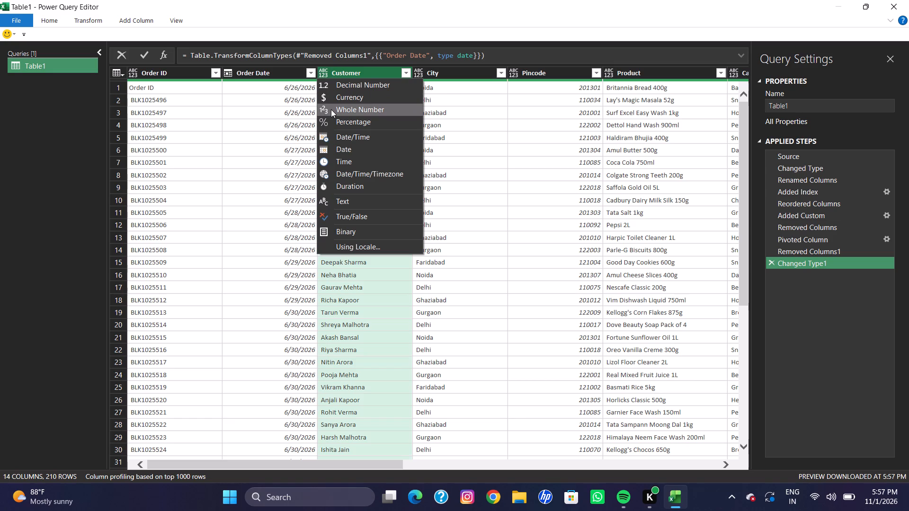
pyautogui.click(472, 165)
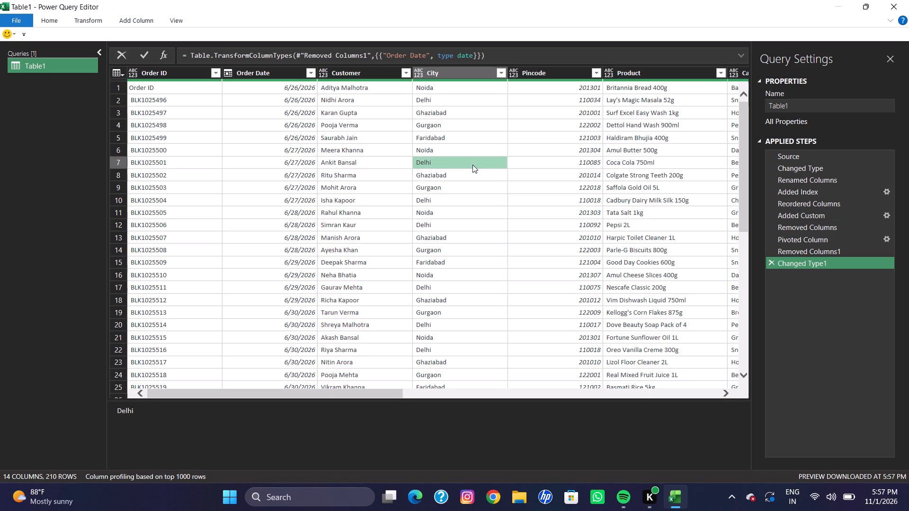
# Change the data type of the Quantity column to Whole Number.
pyautogui.hscroll(-1, 523, 174)
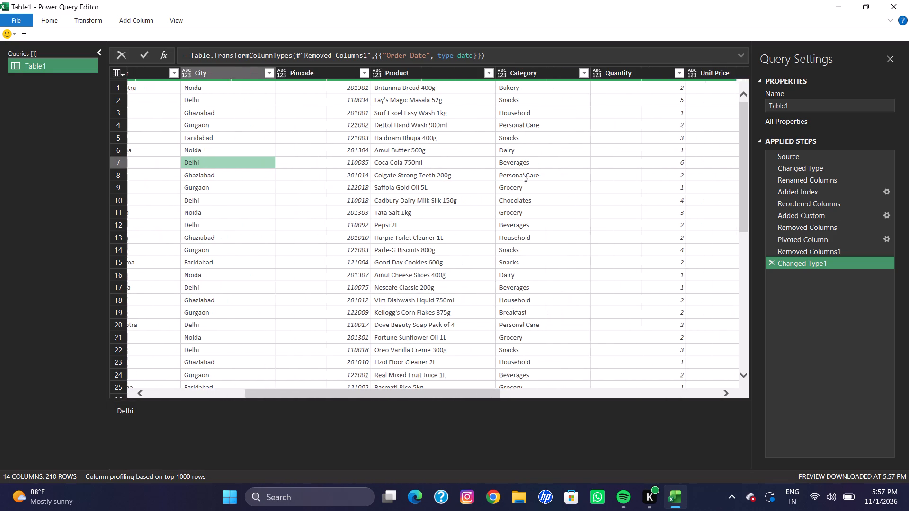
pyautogui.hscroll(-1, 523, 174)
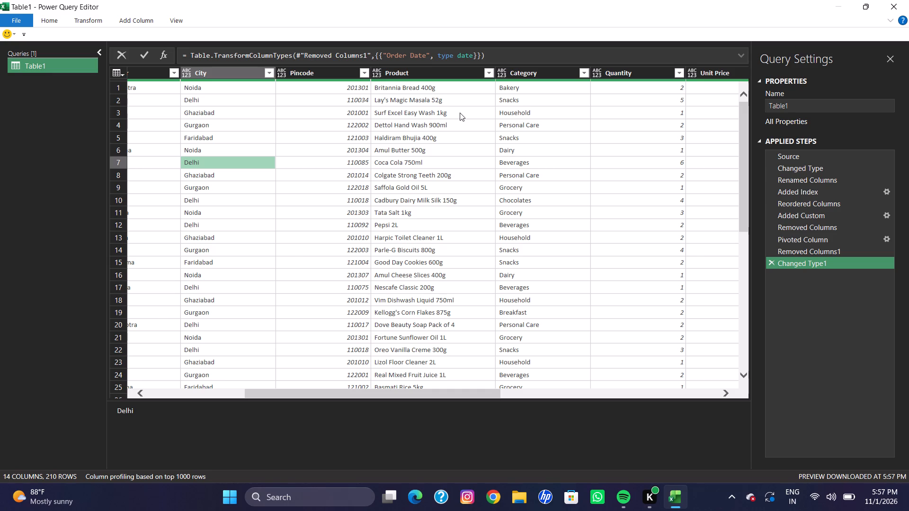
pyautogui.hscroll(-2, 460, 113)
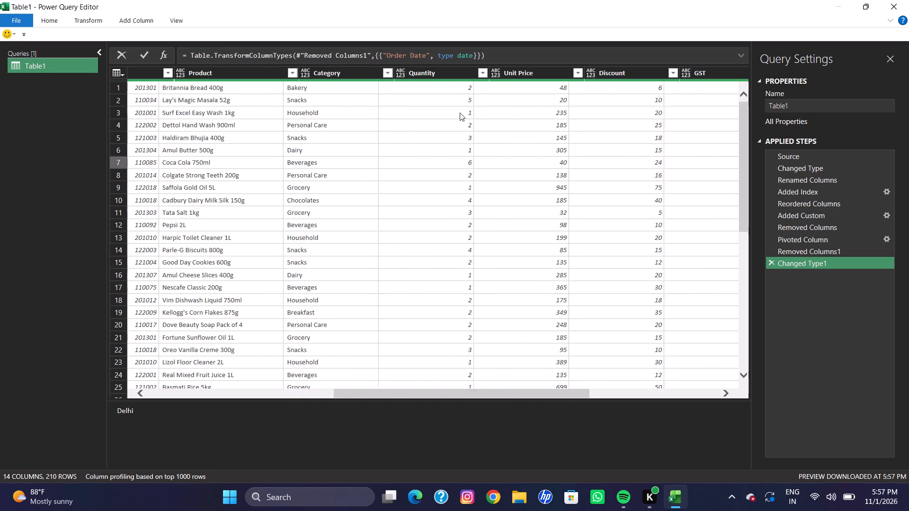
pyautogui.hscroll(-1, 460, 113)
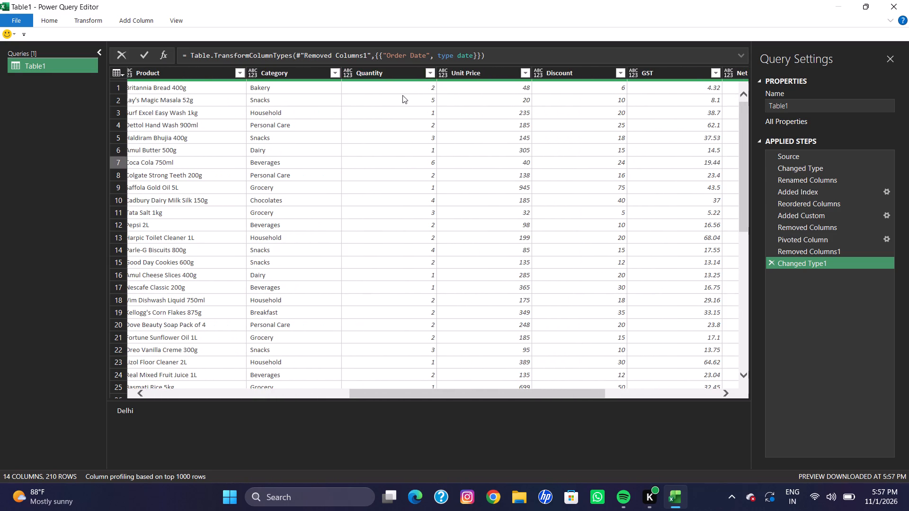
pyautogui.hscroll(-2, 402, 95)
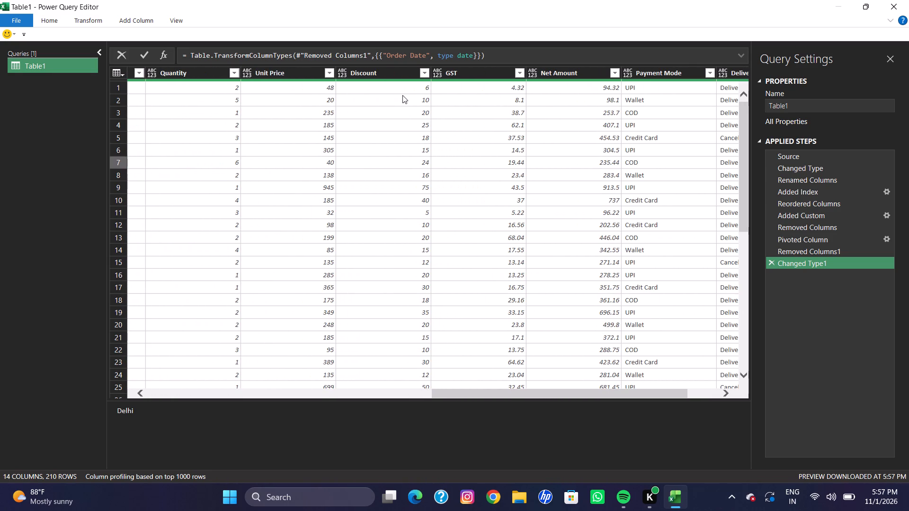
pyautogui.click(155, 69)
pyautogui.click(178, 106)
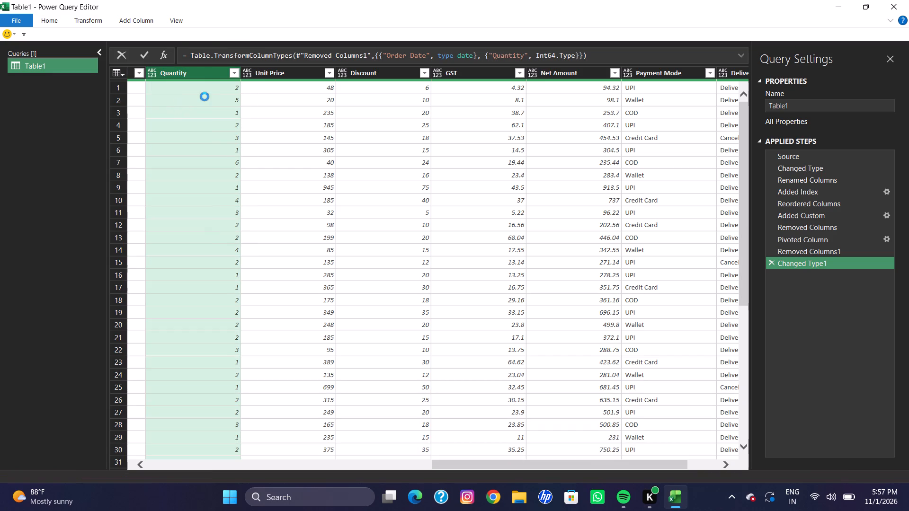
# Change the data type of the Unit Price, Discount, GST and Net Amount columns to Decimal Number.
pyautogui.click(243, 77)
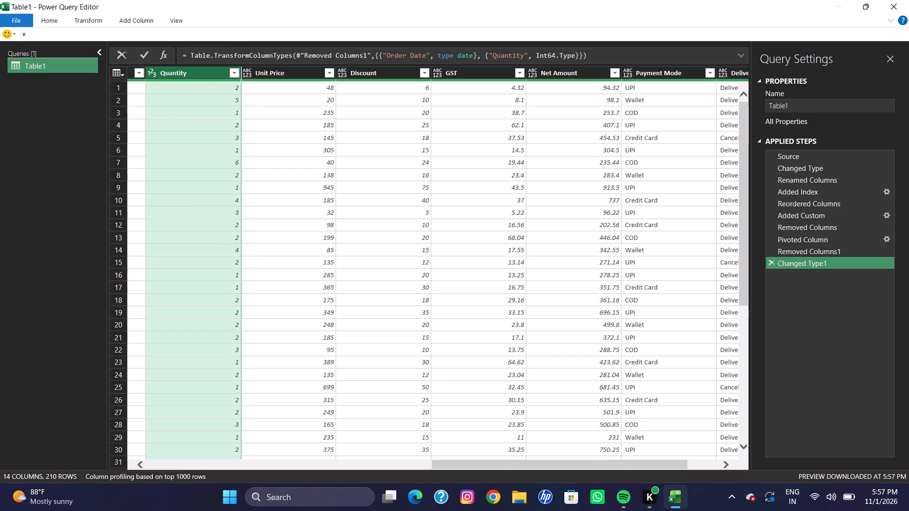
pyautogui.click(248, 76)
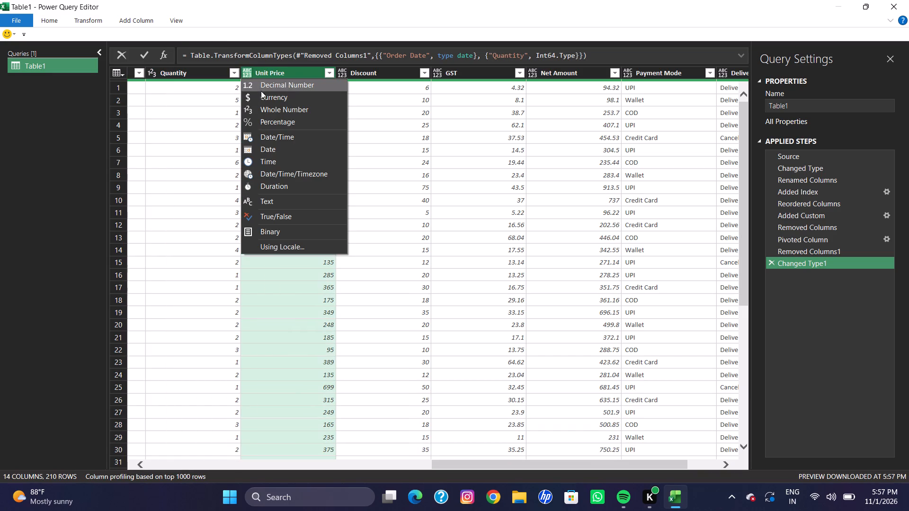
pyautogui.click(264, 84)
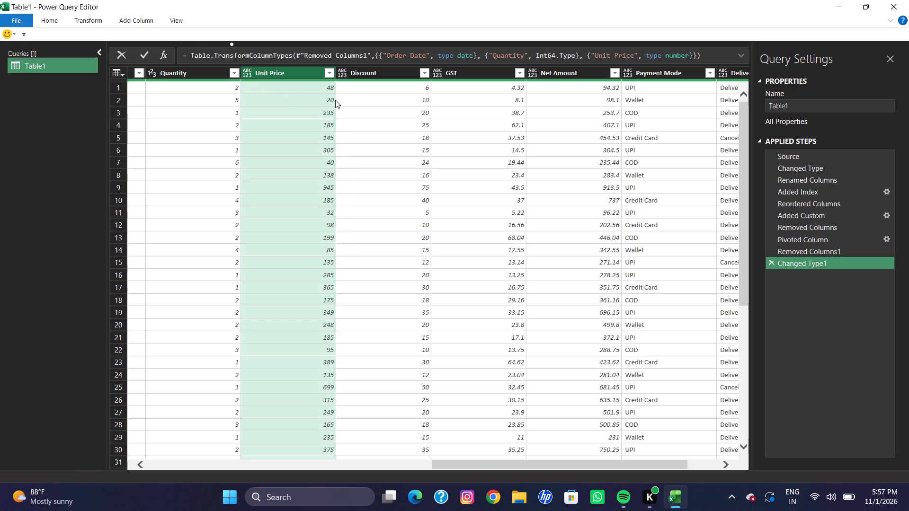
pyautogui.click(341, 74)
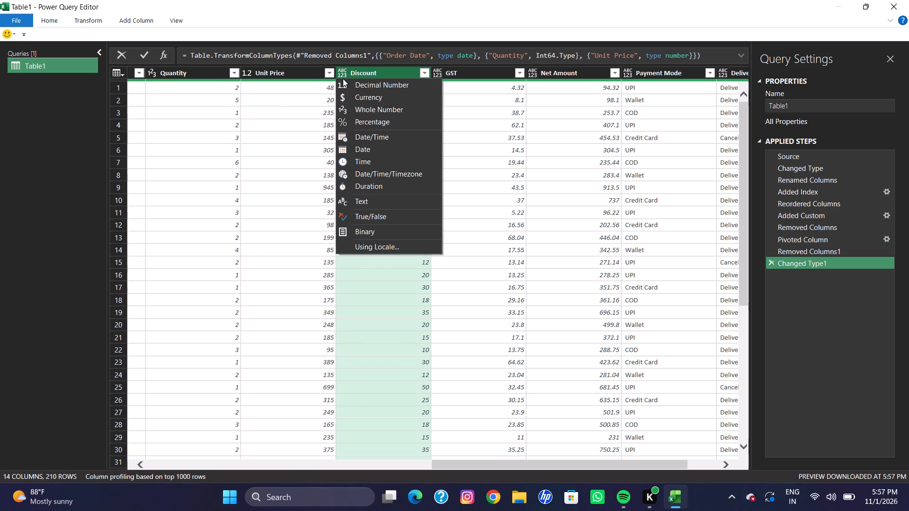
pyautogui.click(368, 86)
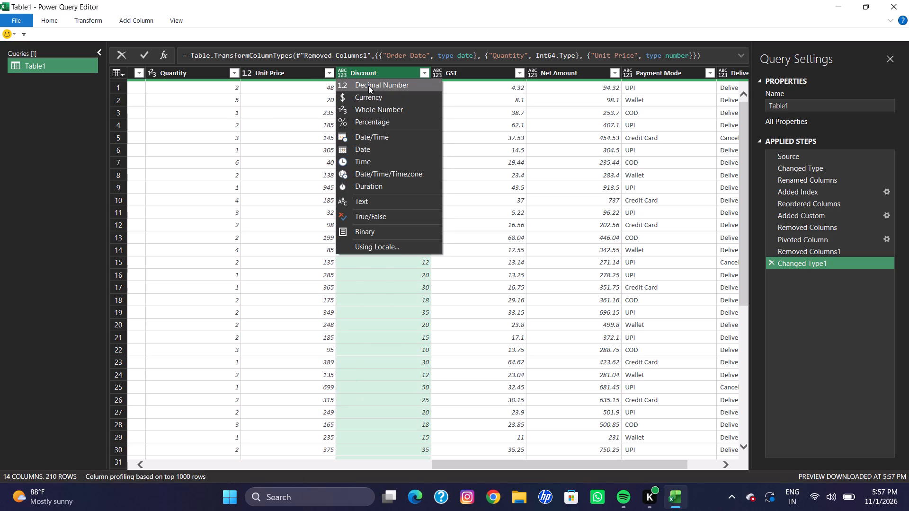
pyautogui.click(435, 74)
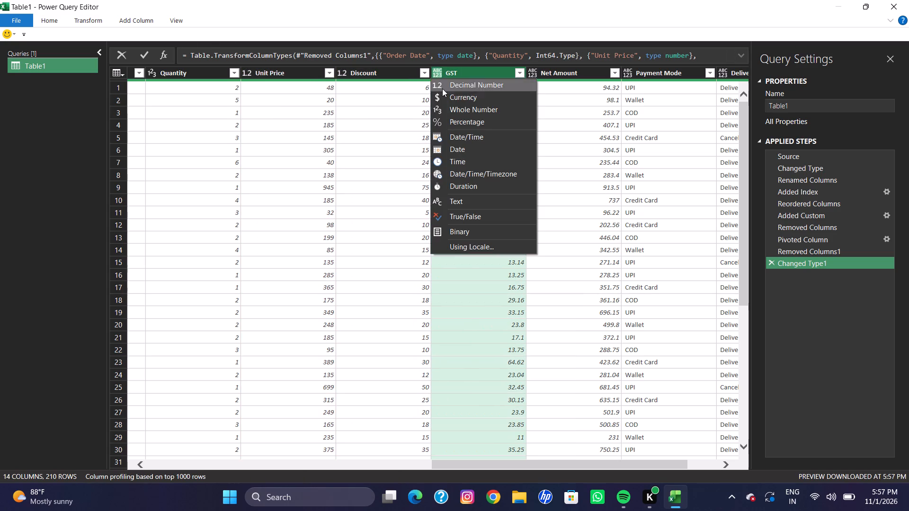
pyautogui.click(455, 88)
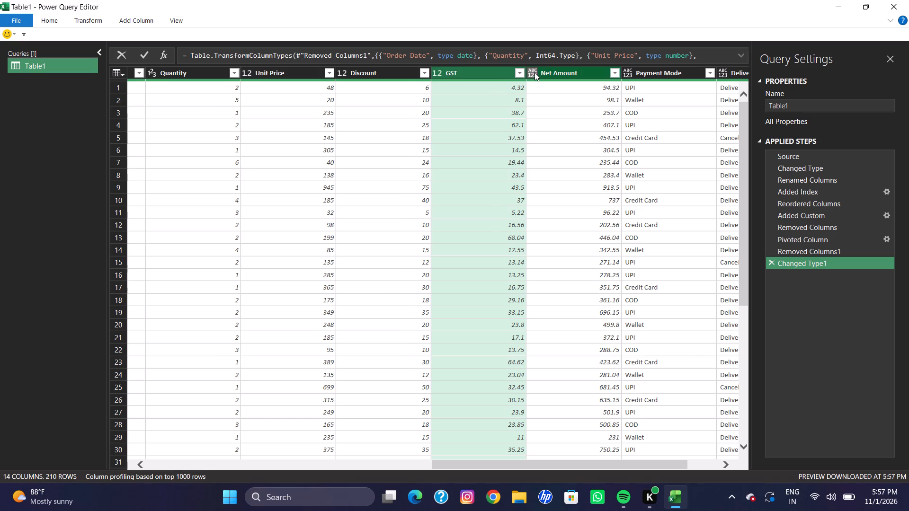
pyautogui.click(535, 72)
pyautogui.click(535, 81)
# Review the query's columns from Delivery Status back to Order ID and check their data types.
pyautogui.hscroll(-1, 535, 81)
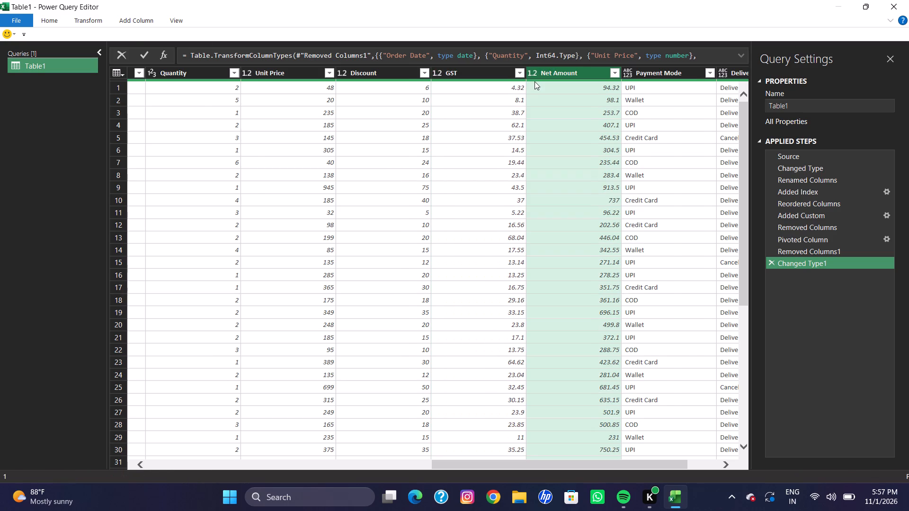
pyautogui.hscroll(-1, 535, 81)
pyautogui.hscroll(-2, 597, 88)
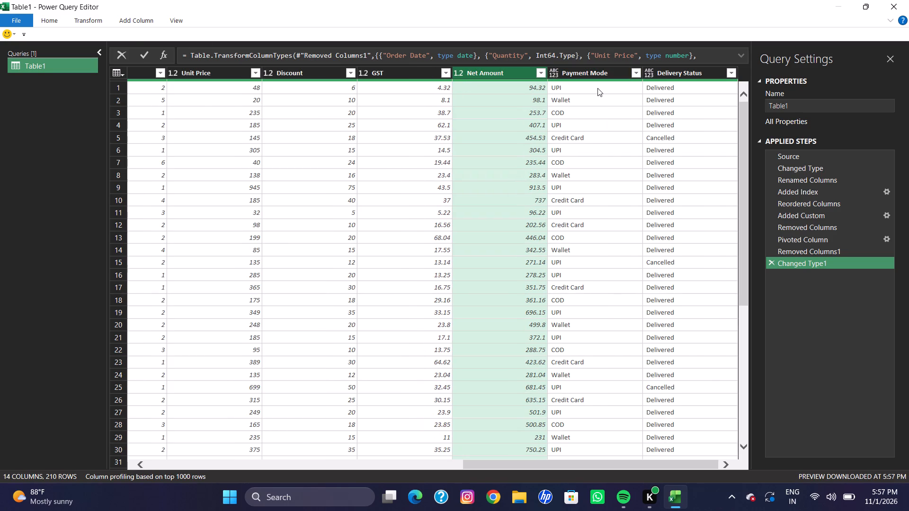
pyautogui.hscroll(-4, 597, 88)
pyautogui.hscroll(20, 597, 88)
pyautogui.hscroll(20, 597, 88)
pyautogui.hscroll(2, 597, 88)
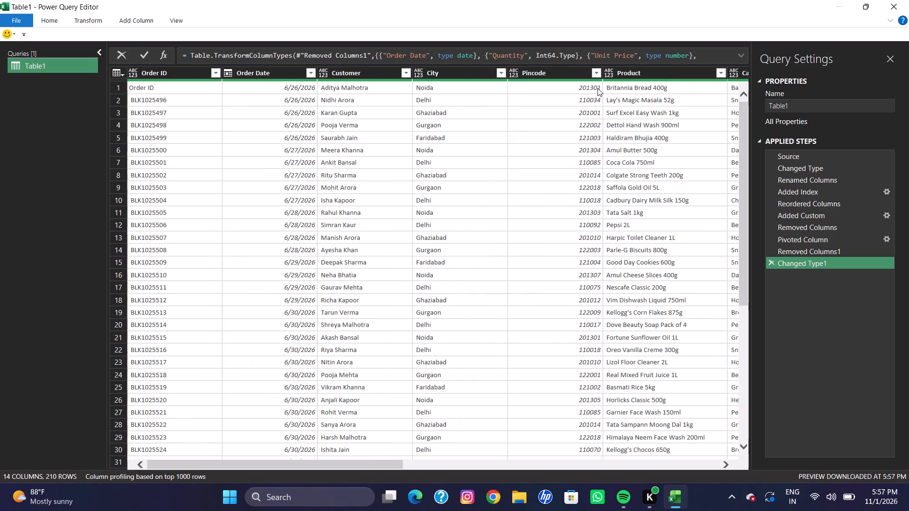
pyautogui.hscroll(13, 597, 88)
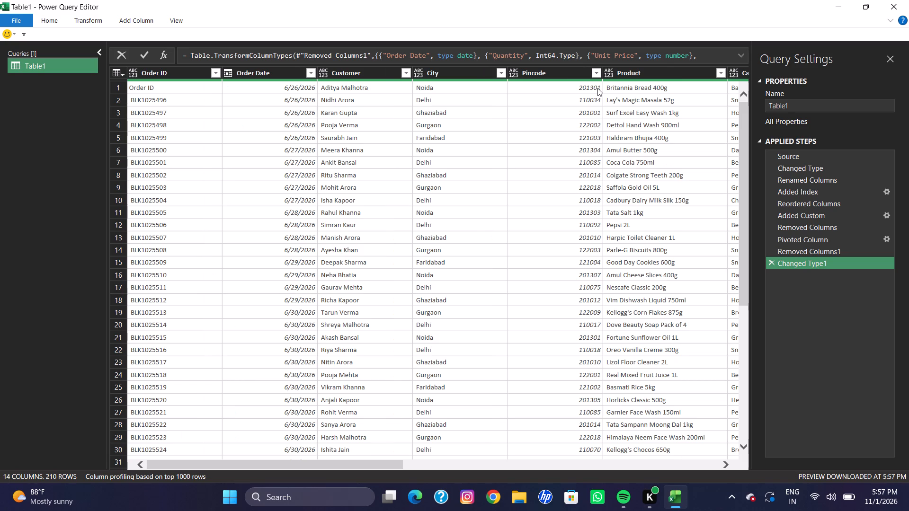
pyautogui.scroll(1, 597, 88)
# Close and load the query as a table on a new worksheet, and close the queries and connections list.
pyautogui.click(50, 19)
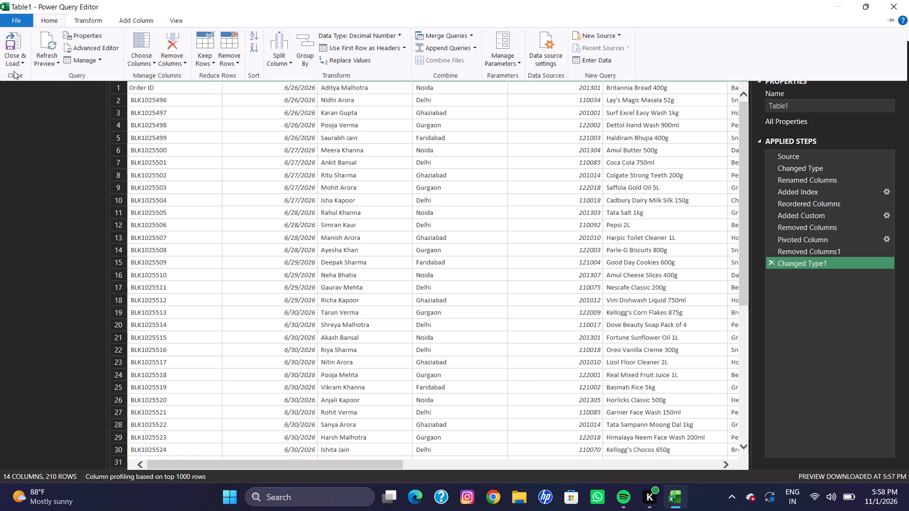
pyautogui.click(23, 61)
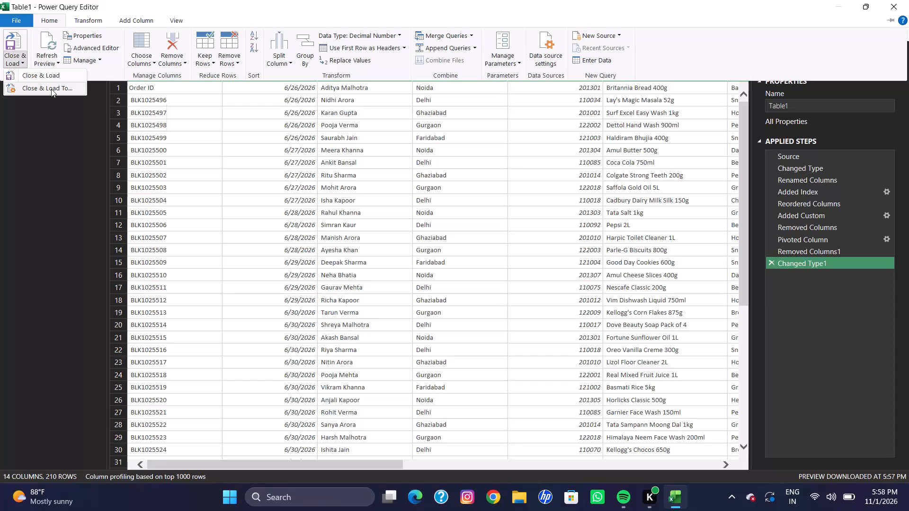
pyautogui.click(53, 88)
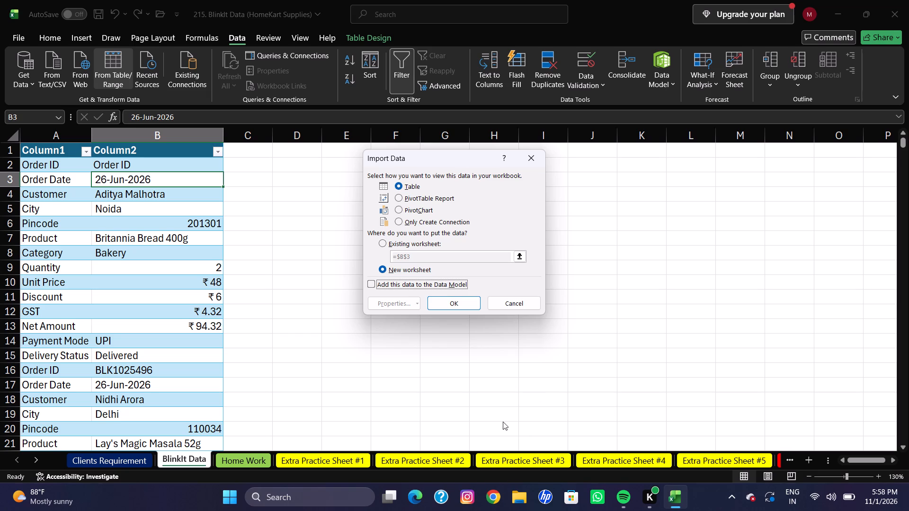
pyautogui.click(450, 304)
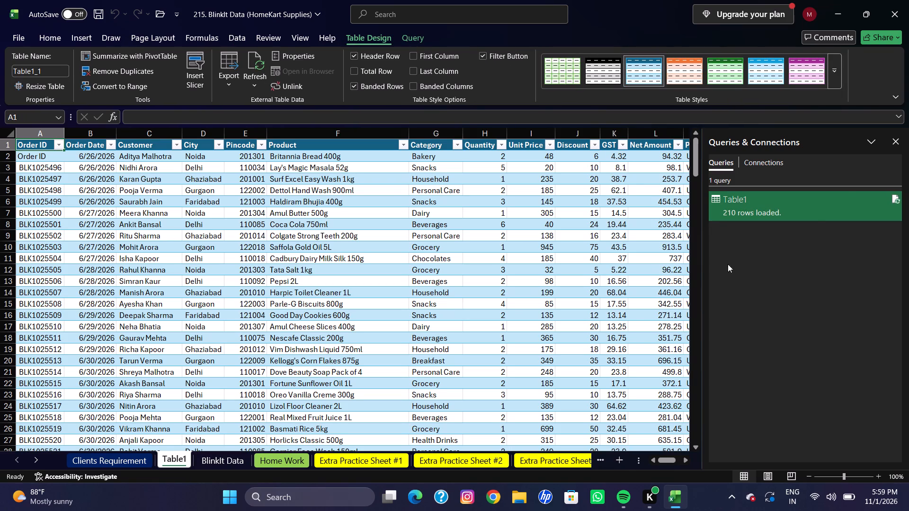
pyautogui.click(898, 137)
# Look through the loaded order table and insert a PivotTable based on Table1_1 on a new worksheet.
pyautogui.scroll(-4, 701, 243)
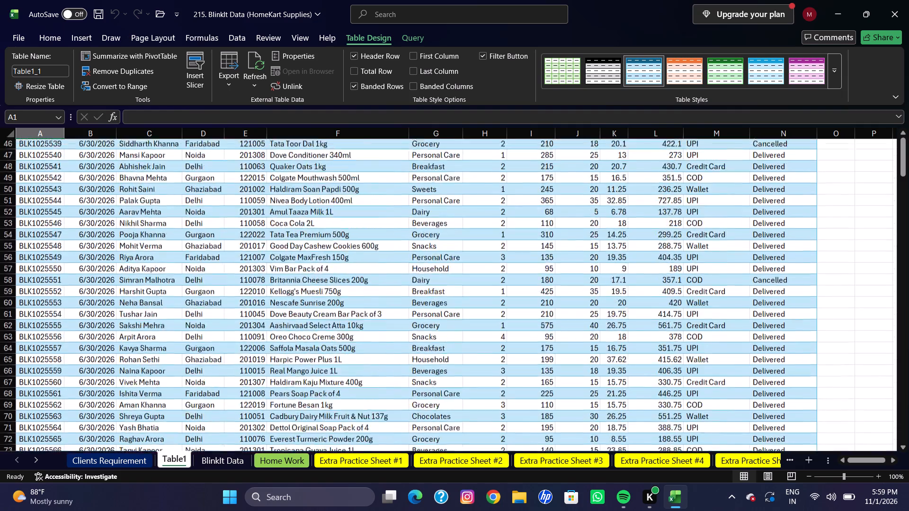
pyautogui.scroll(-2, 701, 243)
pyautogui.scroll(15, 701, 243)
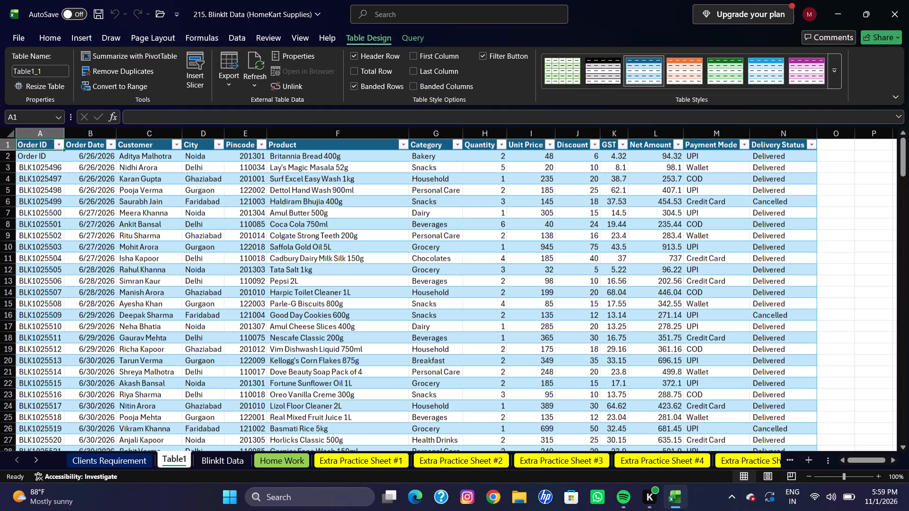
pyautogui.click(93, 36)
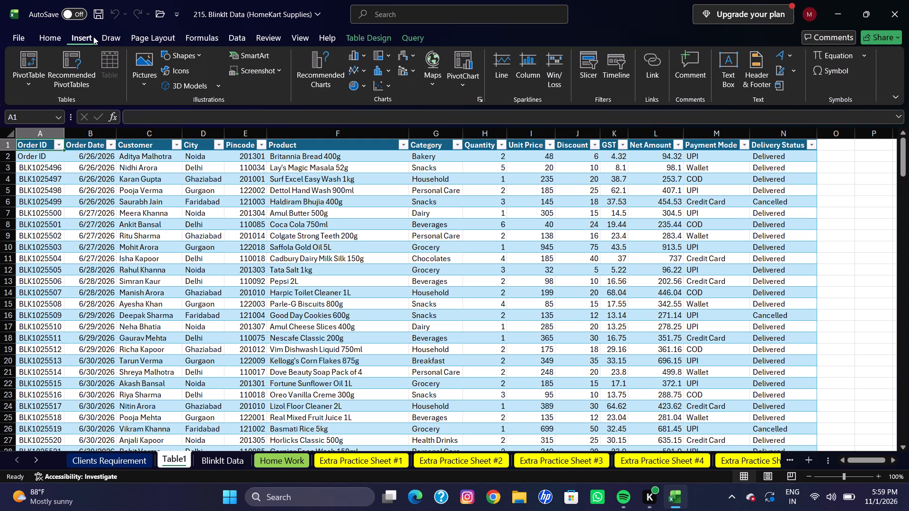
pyautogui.click(27, 54)
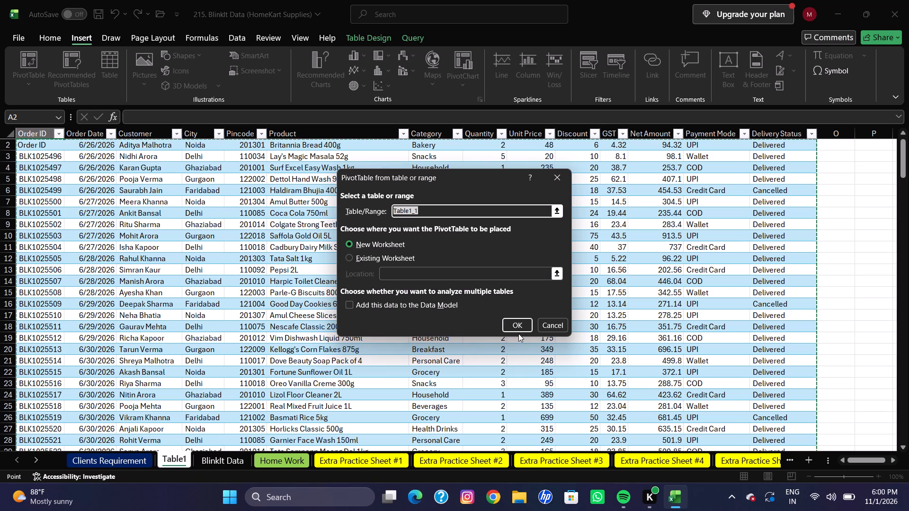
pyautogui.click(513, 326)
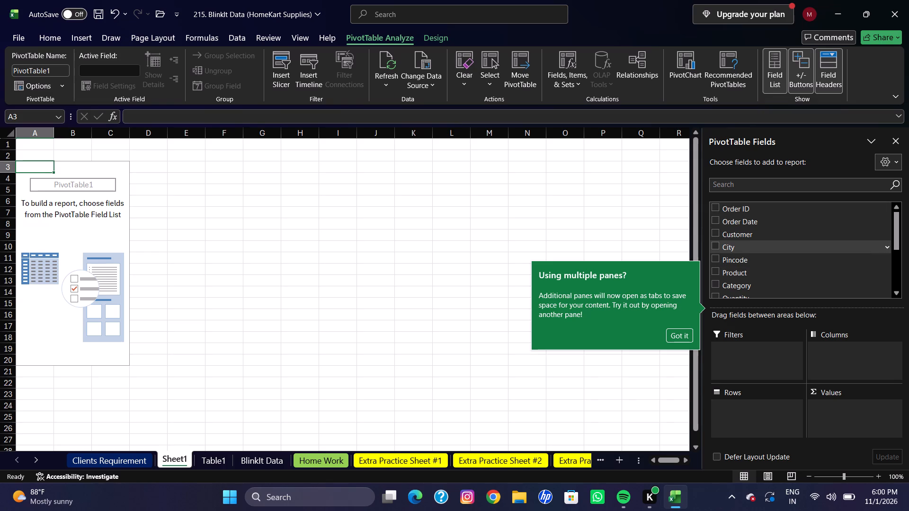
# Build the PivotTable with City as rows and the sum of Net Amount as values.
pyautogui.moveTo(715, 246); pyautogui.dragTo(733, 430)
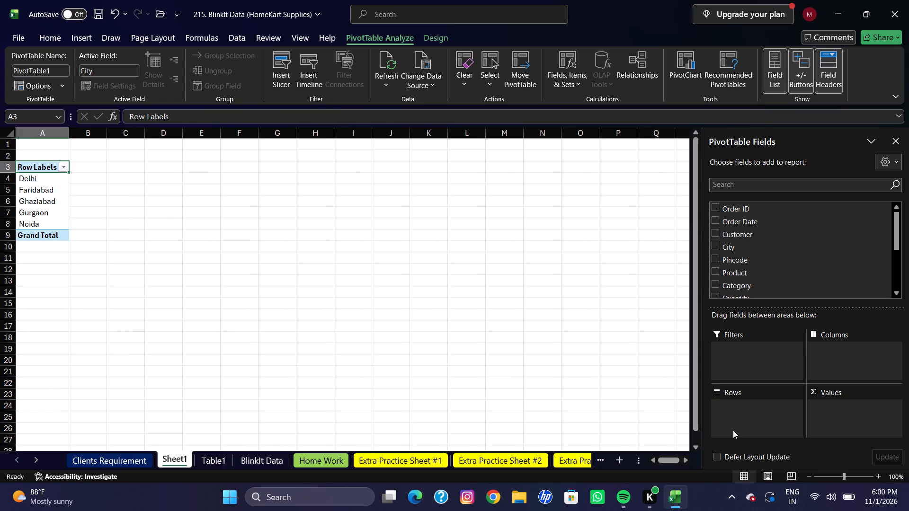
pyautogui.scroll(-2, 733, 430)
pyautogui.scroll(-1, 774, 268)
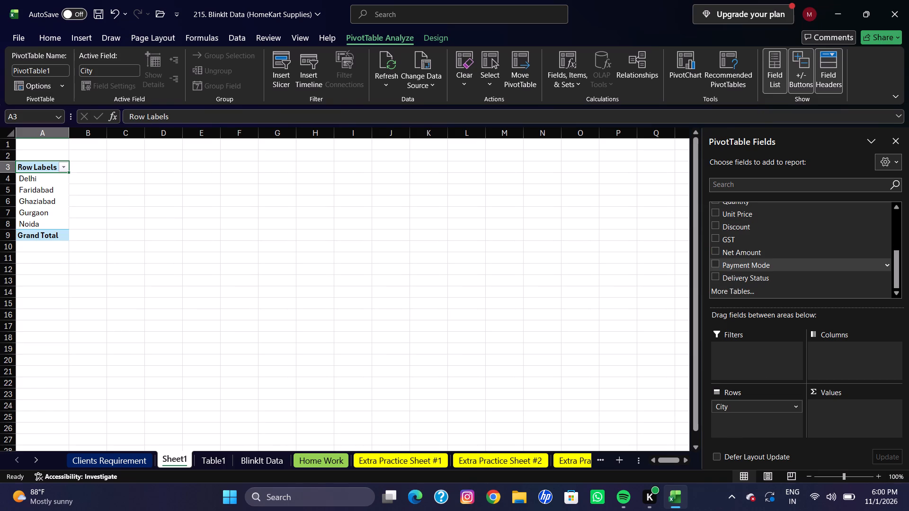
pyautogui.moveTo(714, 254); pyautogui.dragTo(773, 352)
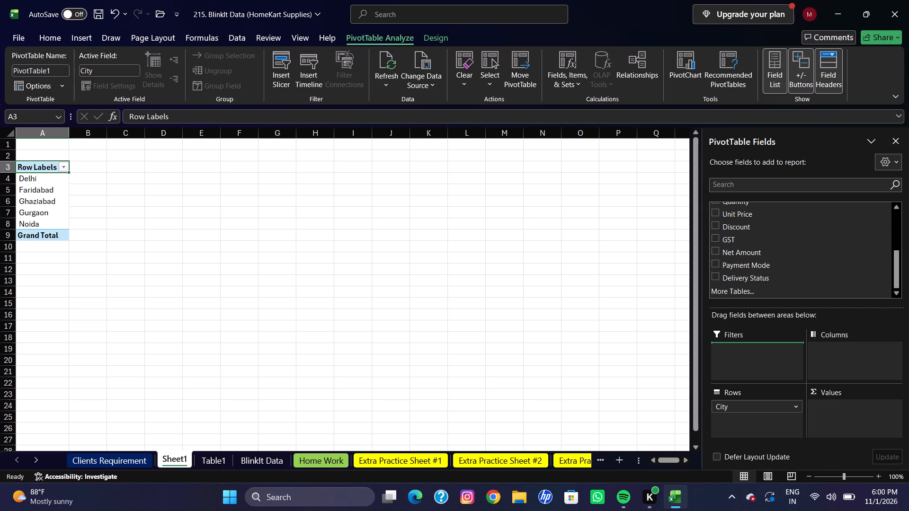
pyautogui.moveTo(773, 352); pyautogui.dragTo(824, 428)
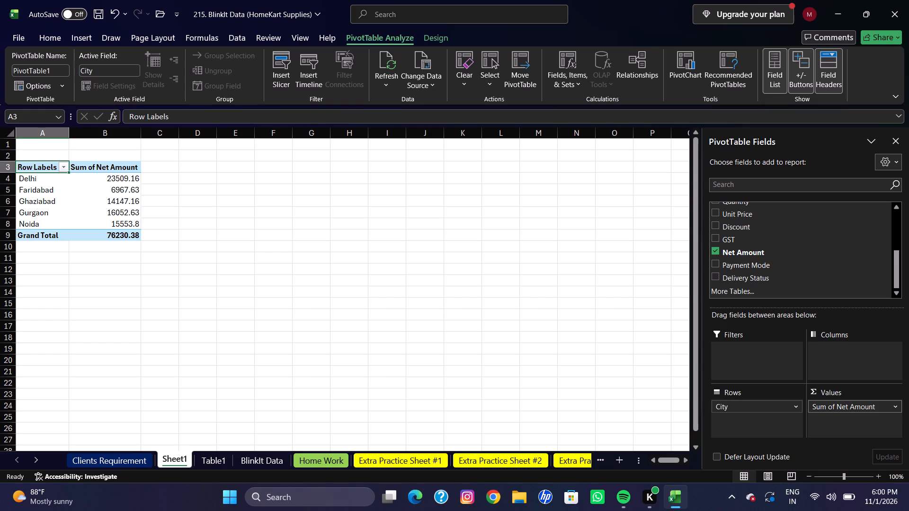
# Filter the PivotTable's cities to the top 3 items by Sum of Net Amount.
pyautogui.click(63, 168)
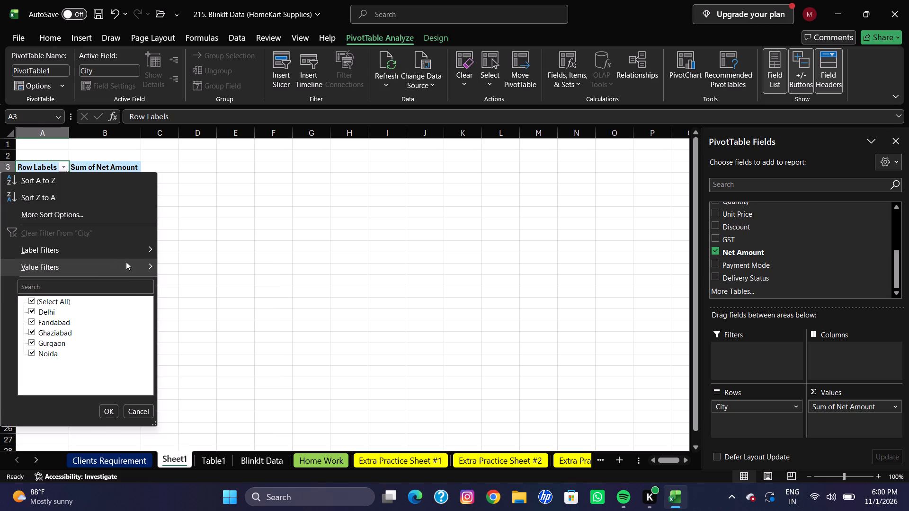
pyautogui.click(148, 263)
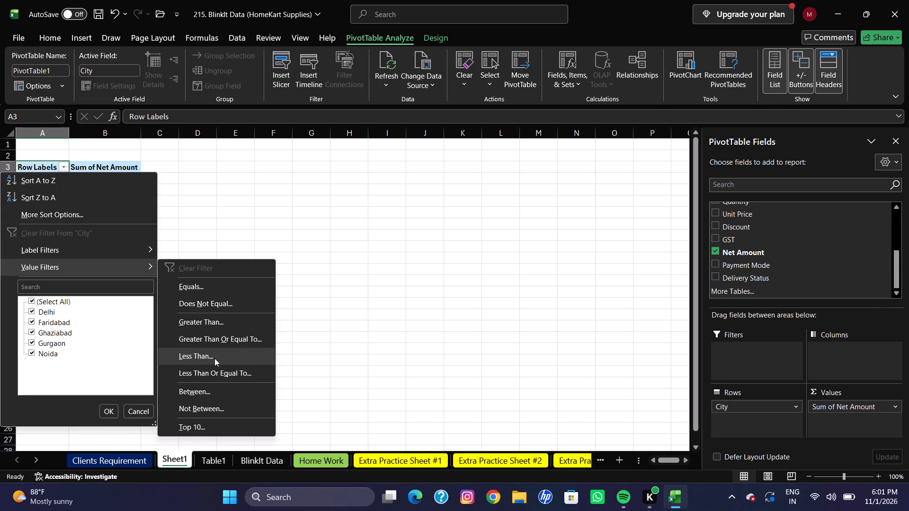
pyautogui.click(215, 425)
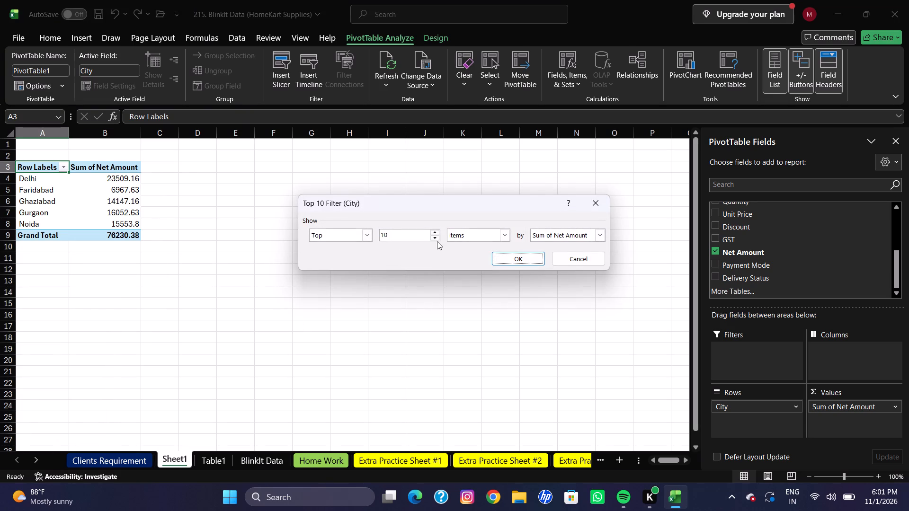
pyautogui.doubleClick(433, 231)
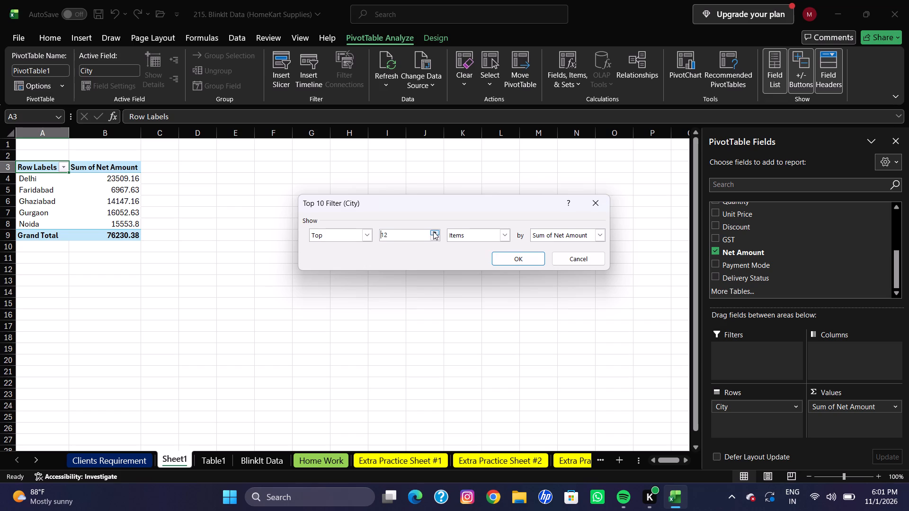
pyautogui.click(435, 241)
pyautogui.tripleClick(435, 239)
pyautogui.tripleClick(435, 239)
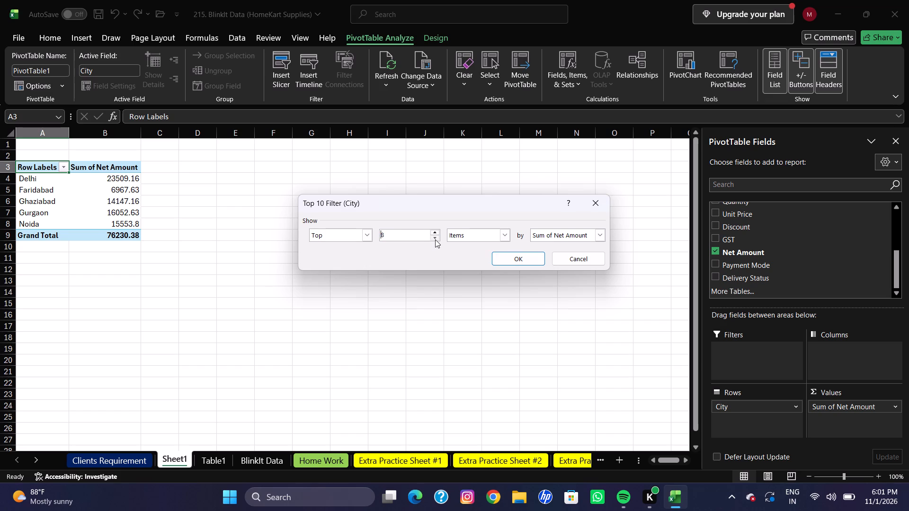
pyautogui.click(435, 239)
pyautogui.doubleClick(435, 239)
pyautogui.click(508, 260)
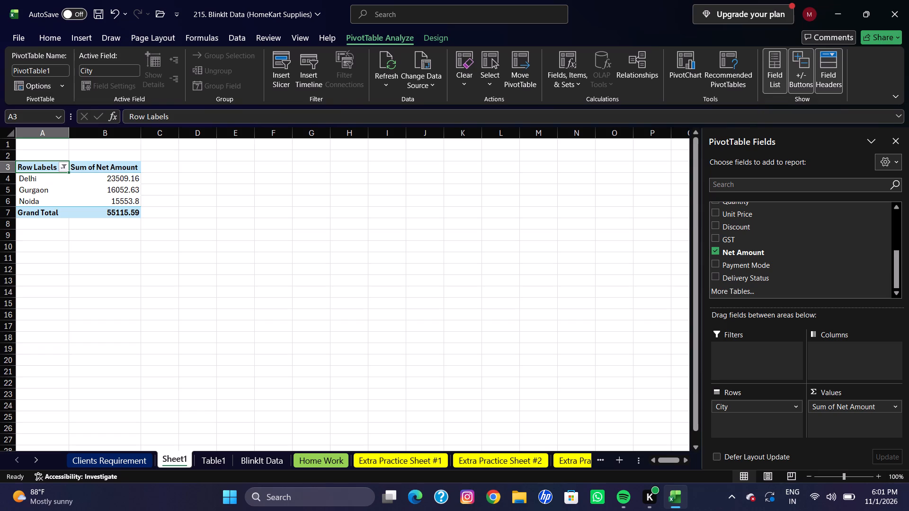
# Insert a Clustered Column PivotChart from the filtered city PivotTable.
pyautogui.click(686, 61)
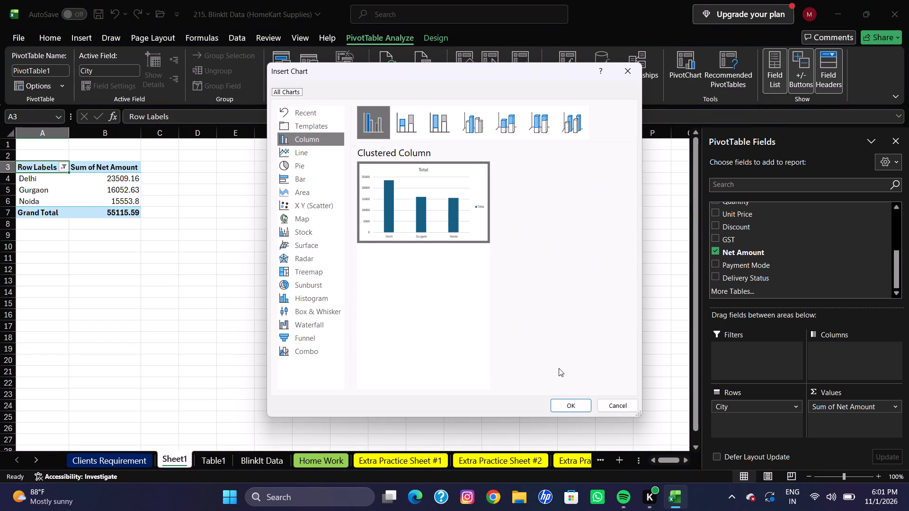
pyautogui.click(567, 410)
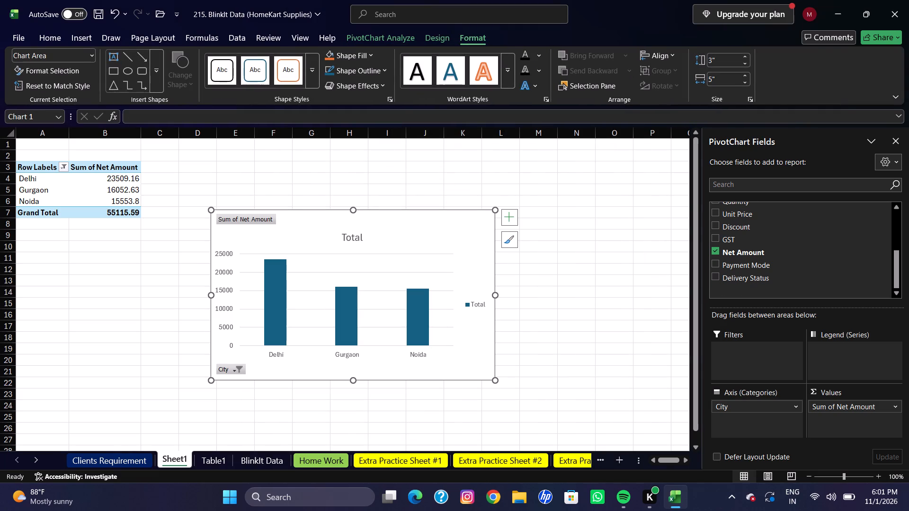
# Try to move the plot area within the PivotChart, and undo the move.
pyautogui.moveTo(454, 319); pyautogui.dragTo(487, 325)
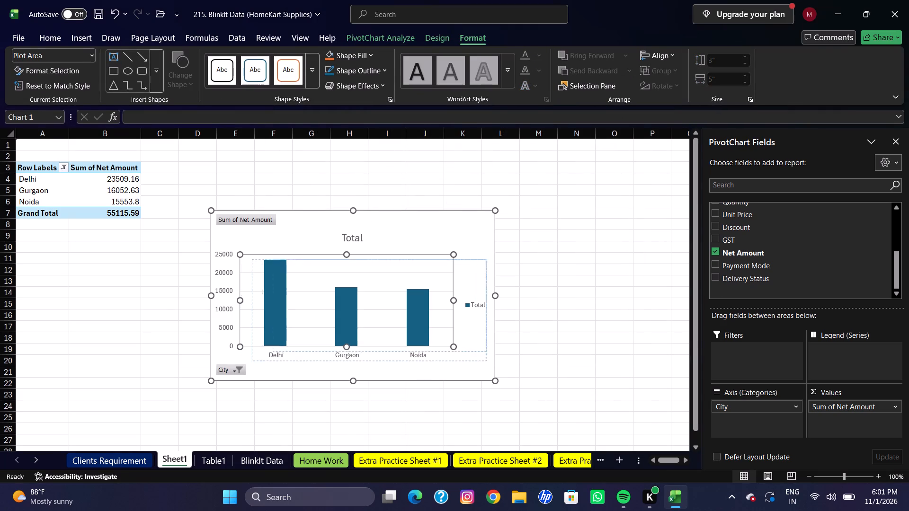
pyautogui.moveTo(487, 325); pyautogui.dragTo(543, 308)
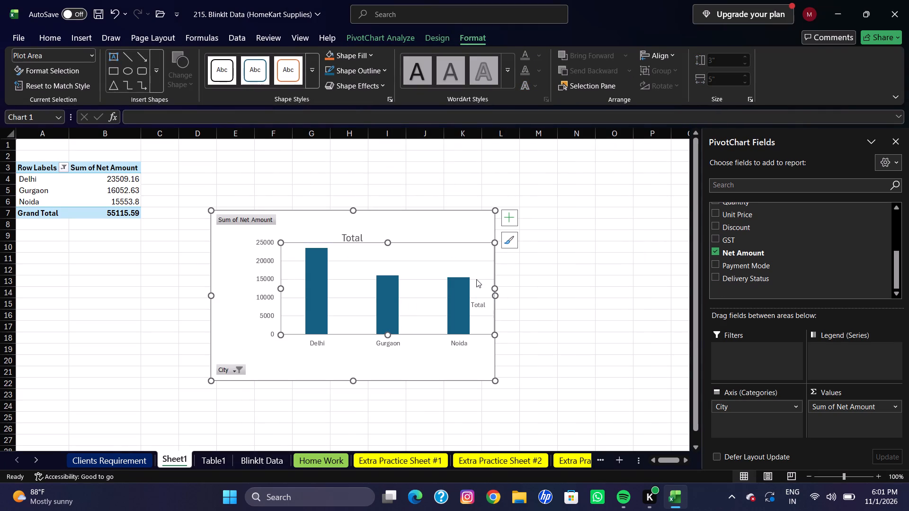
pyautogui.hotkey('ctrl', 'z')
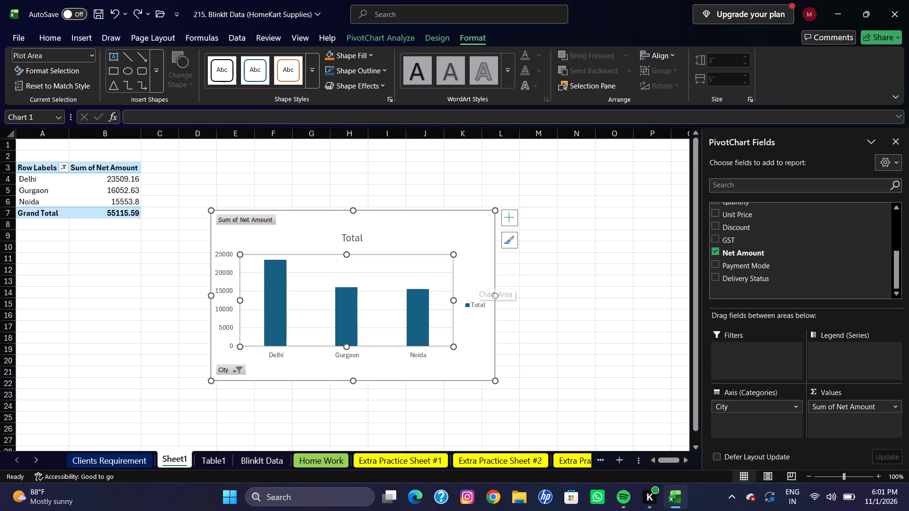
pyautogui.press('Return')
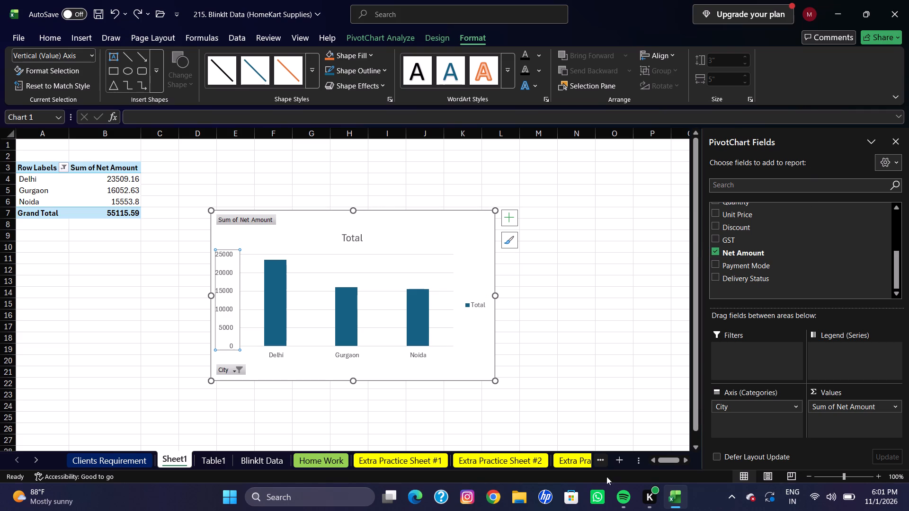
# Deselect the chart and save the workbook.
pyautogui.click(629, 361)
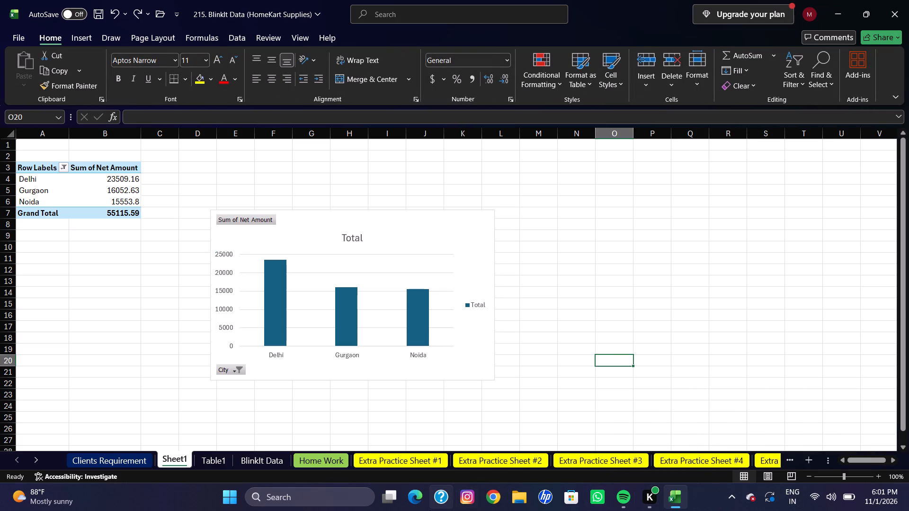
pyautogui.hotkey('ctrl', 's')
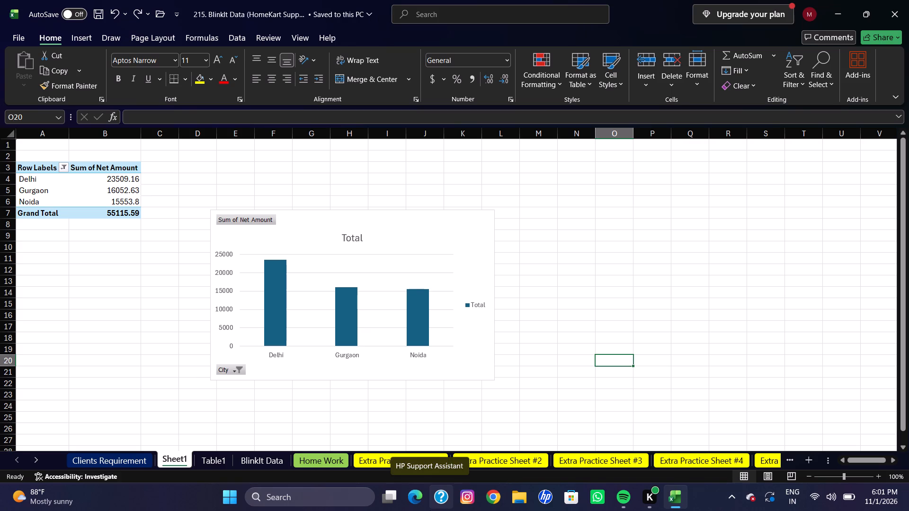
pyautogui.hotkey('ctrl', 's')
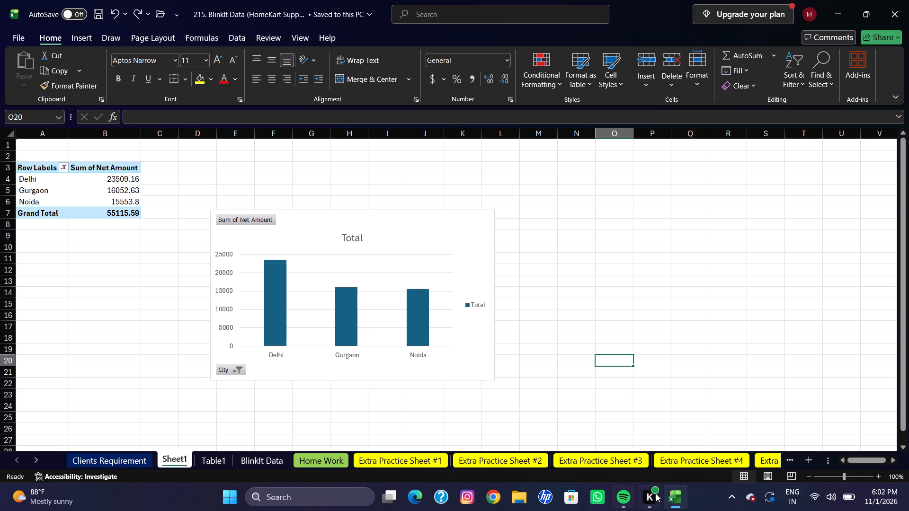
pyautogui.click(772, 276)
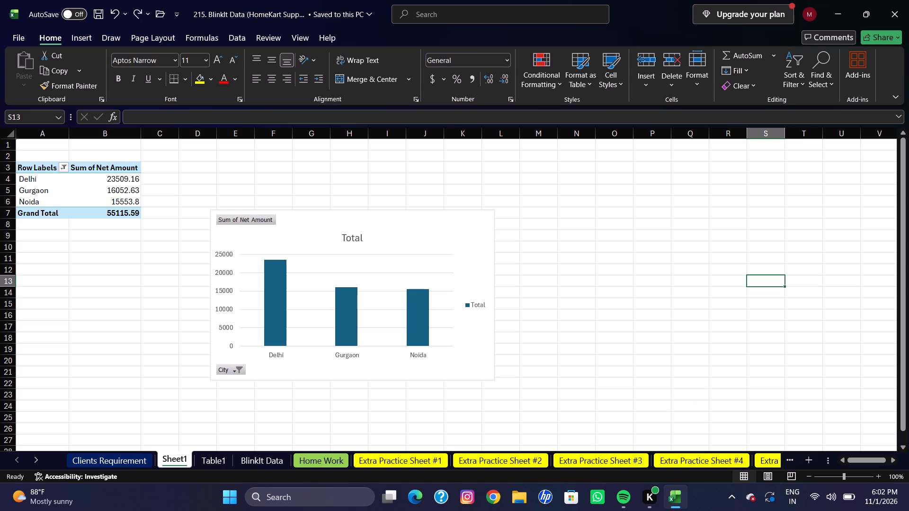
pyautogui.hotkey('ctrl', 's')
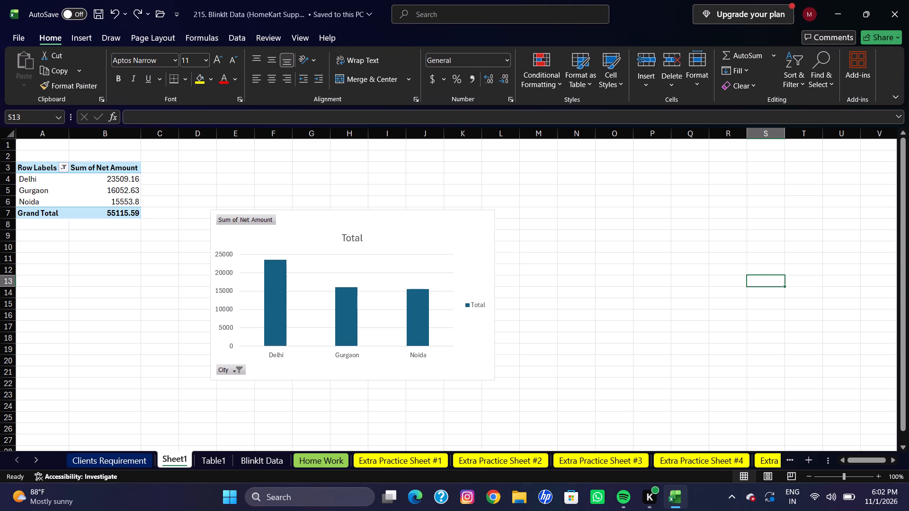